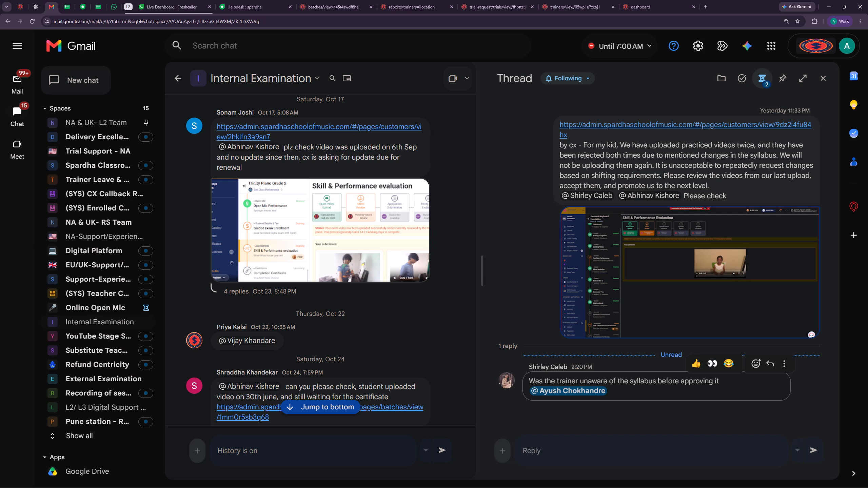
# React to the thread reply about the trainer's syllabus awareness with thumbs-up and eyes emojis, then withdraw the thumbs-up, leaving only the eyes.
pyautogui.click(698, 364)
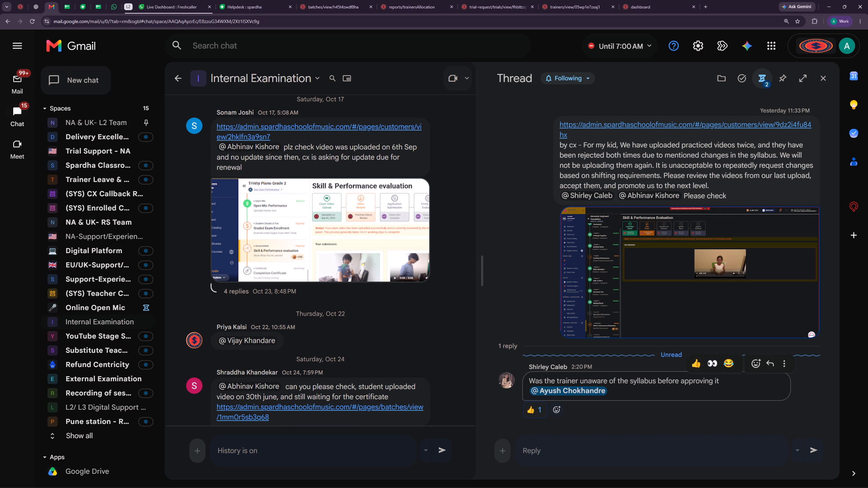
pyautogui.click(712, 363)
pyautogui.click(531, 409)
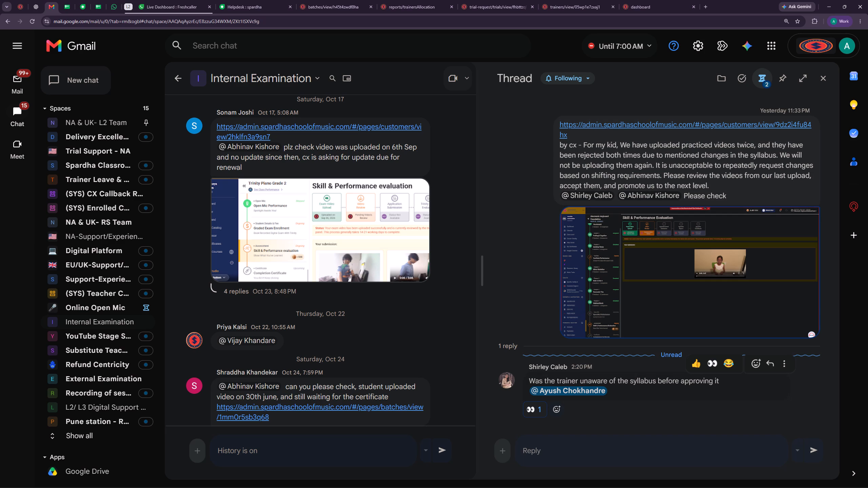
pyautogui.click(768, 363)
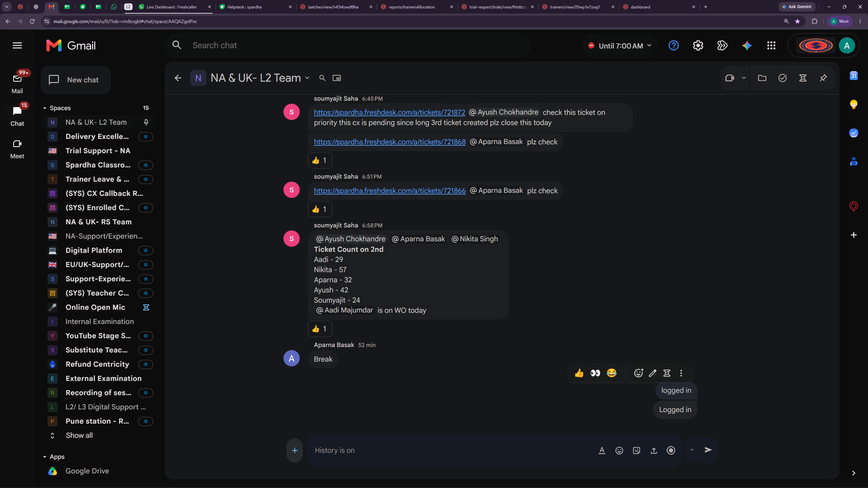
# Switch the chat availability status from Do not disturb to Automatic.
pyautogui.click(620, 49)
pyautogui.click(622, 79)
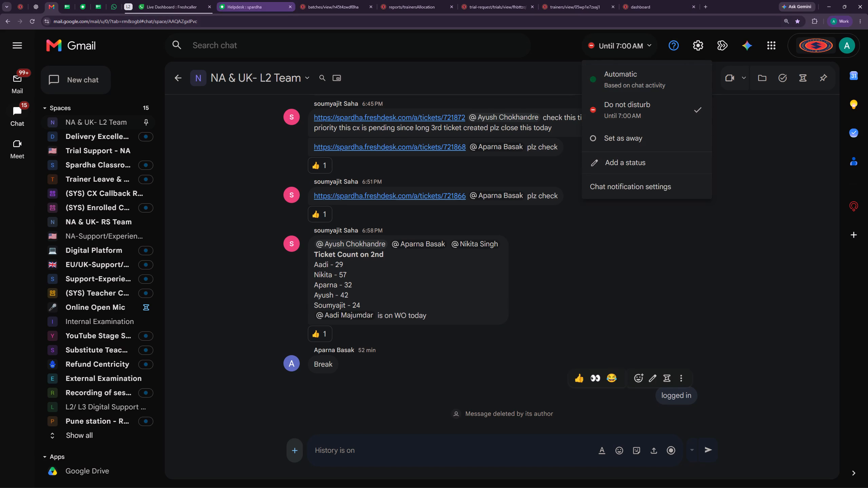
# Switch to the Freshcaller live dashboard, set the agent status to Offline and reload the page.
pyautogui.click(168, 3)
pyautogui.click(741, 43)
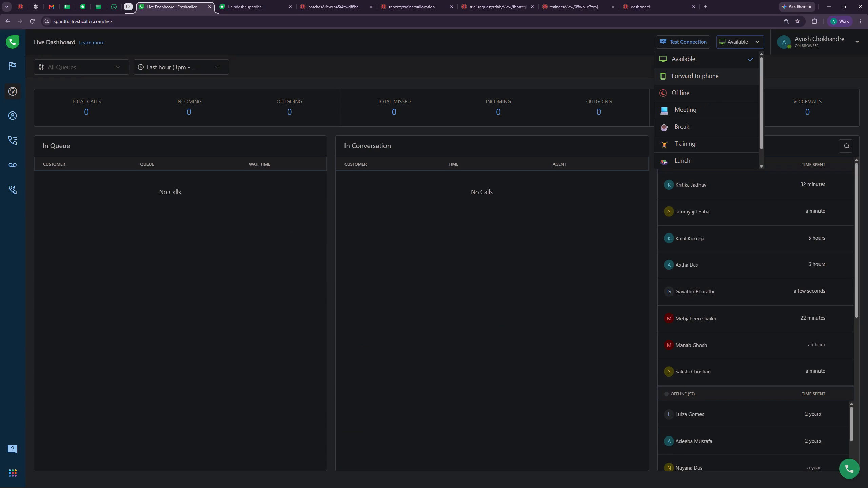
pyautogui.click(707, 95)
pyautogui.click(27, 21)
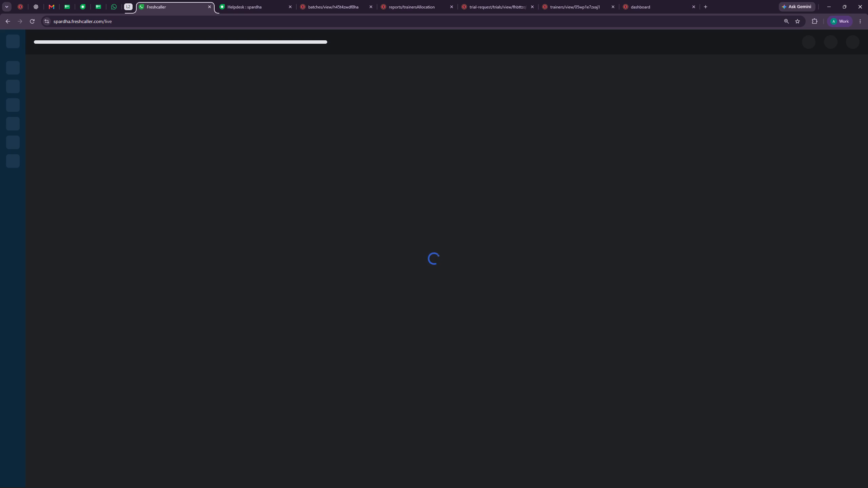
pyautogui.click(745, 46)
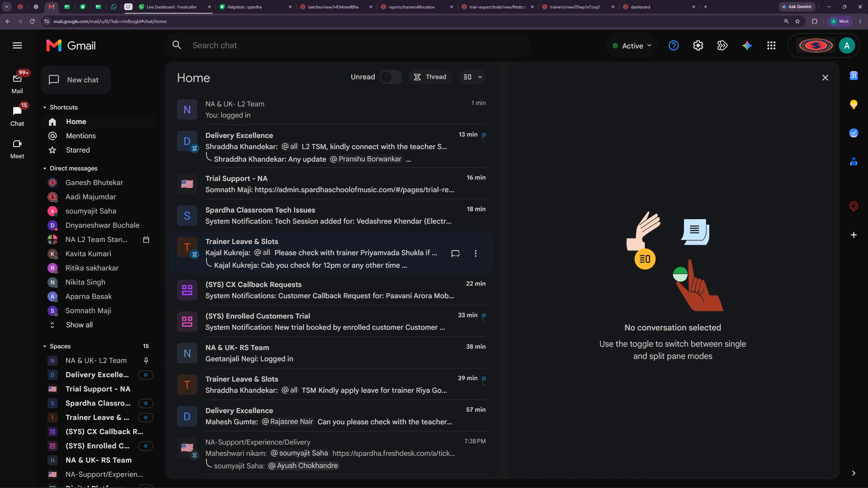
pyautogui.click(324, 116)
# Switch to the Freshdesk helpdesk, open the dashboard and check the notifications for newly assigned tickets.
pyautogui.click(238, 0)
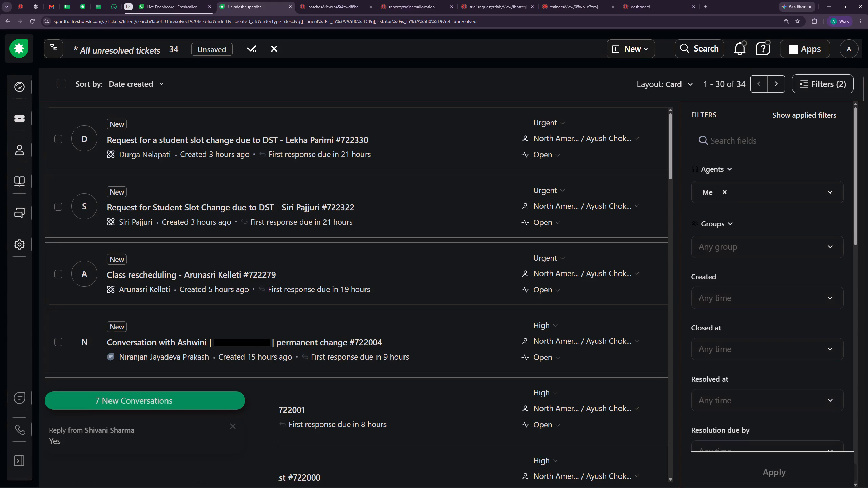
pyautogui.scroll(1, 90, 163)
pyautogui.click(25, 87)
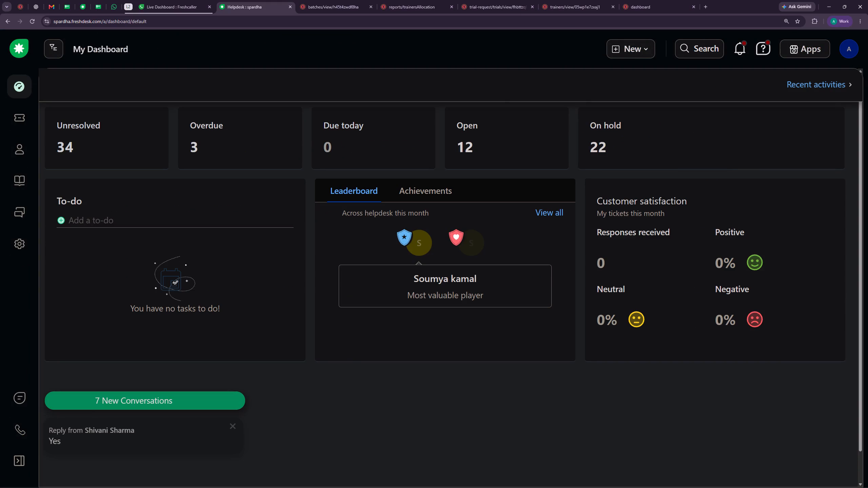
pyautogui.click(742, 48)
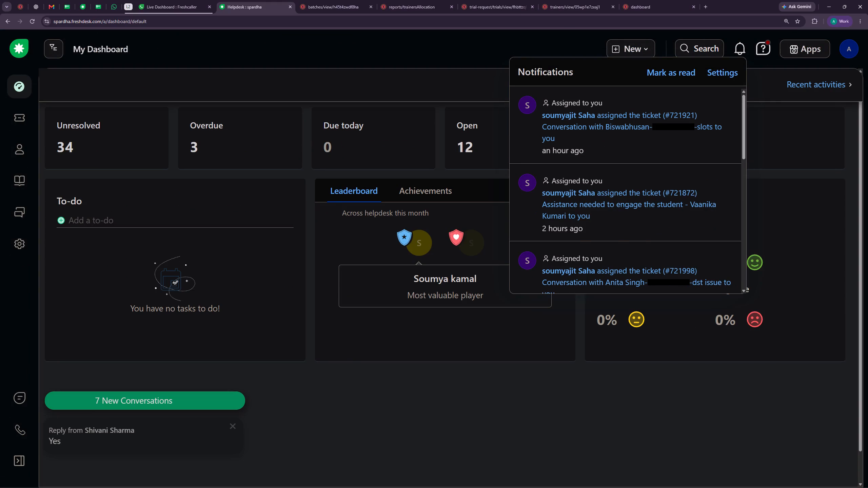
pyautogui.scroll(-17, 623, 200)
pyautogui.click(455, 62)
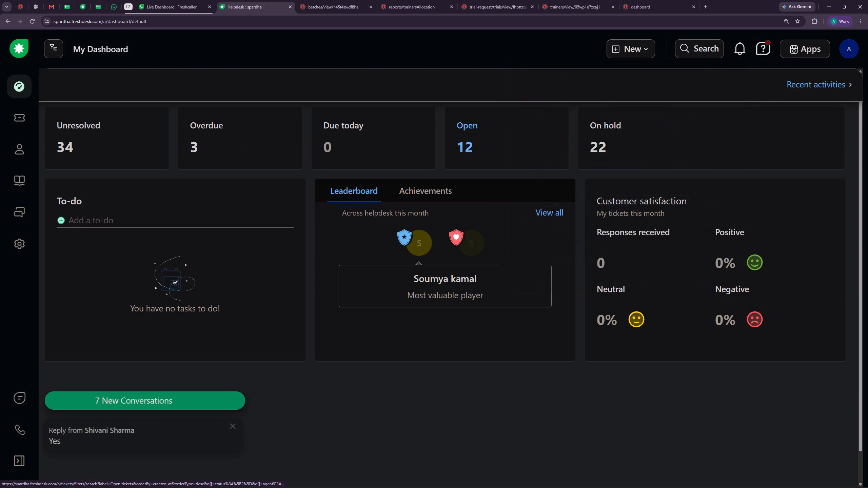
# Open the list of own Open tickets and review it by priority and due time, dismissing the reply pop-ups.
pyautogui.click(469, 138)
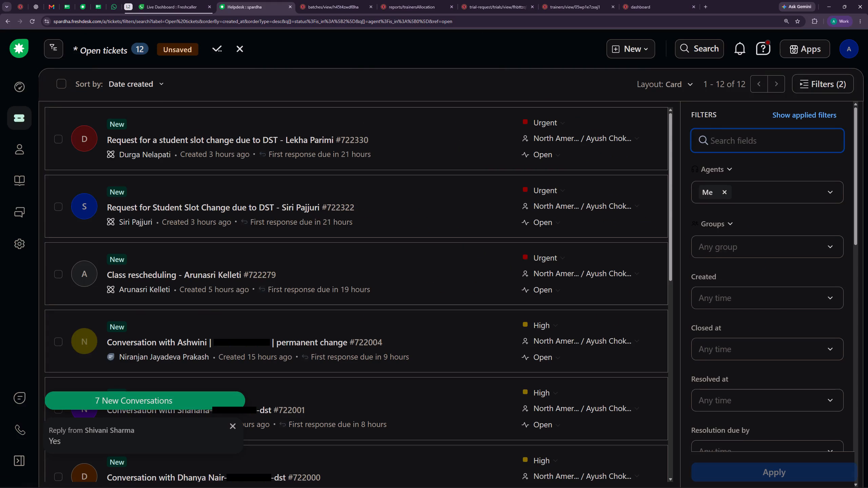
pyautogui.click(234, 426)
pyautogui.scroll(-12, 229, 314)
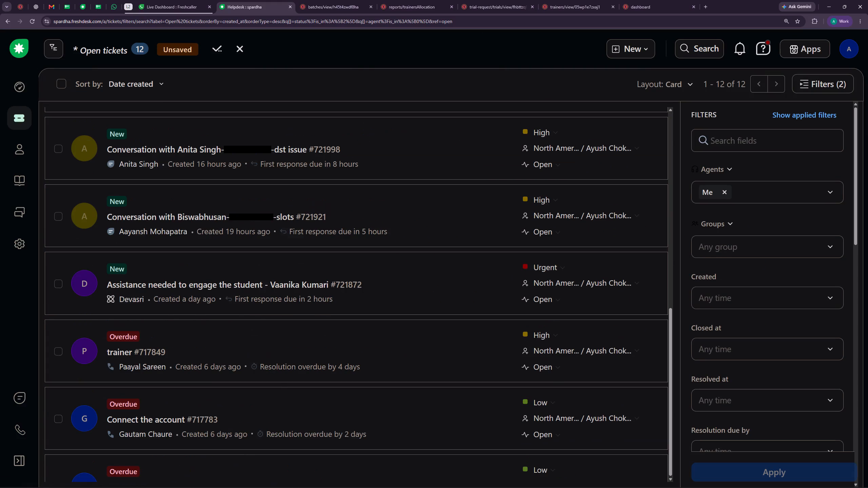
pyautogui.scroll(12, 228, 298)
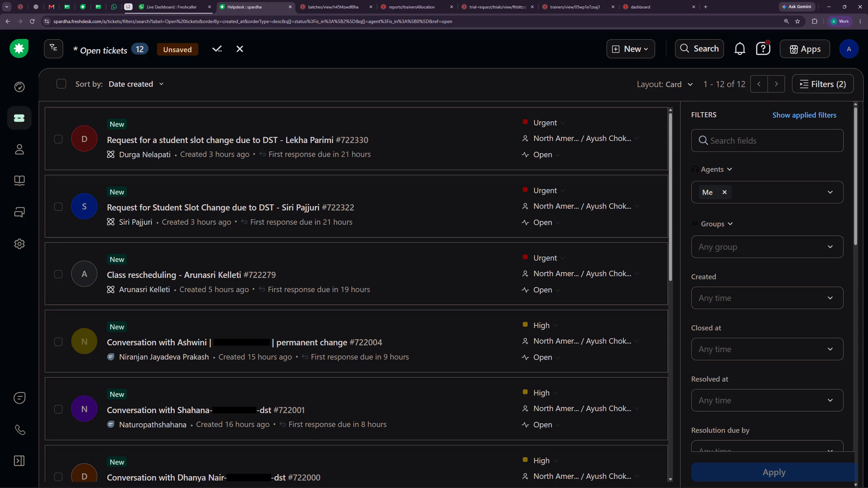
pyautogui.scroll(-1, 292, 352)
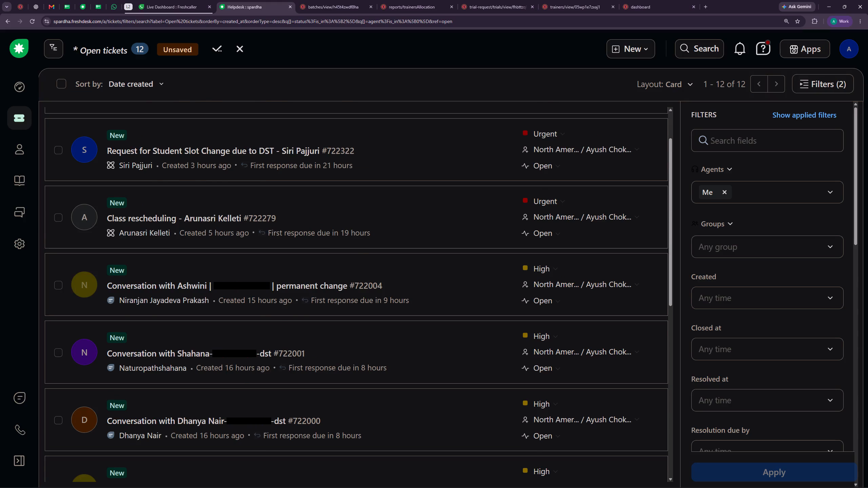
pyautogui.scroll(-1, 229, 360)
pyautogui.scroll(-1, 350, 388)
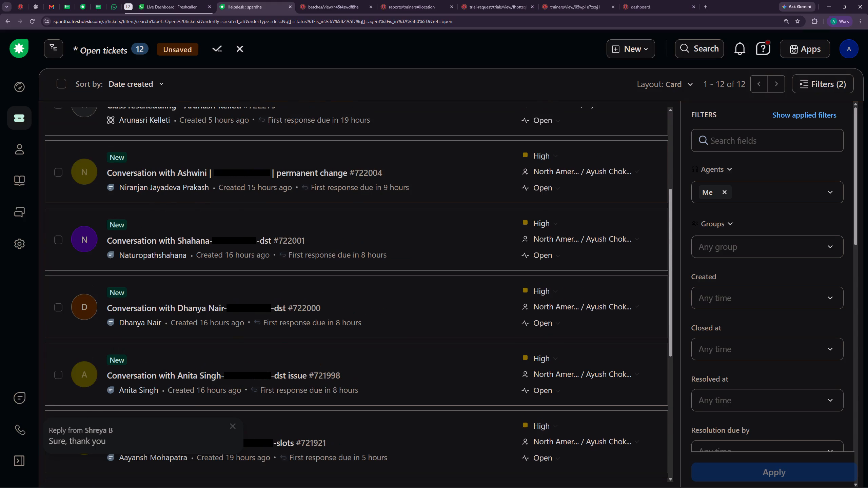
pyautogui.click(227, 425)
pyautogui.click(234, 429)
pyautogui.scroll(-1, 289, 393)
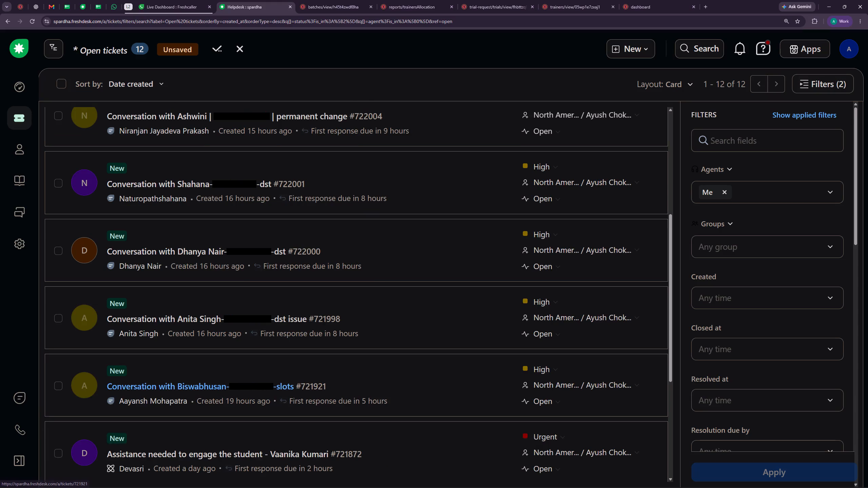
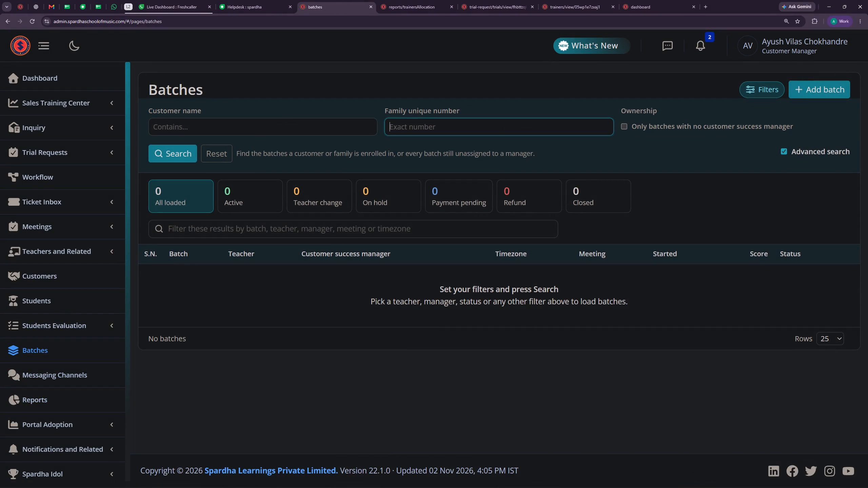
# Search the batches by the copied family unique number, stripping the extra separator characters from the pasted value.
pyautogui.hotkey('ctrl', 'v')
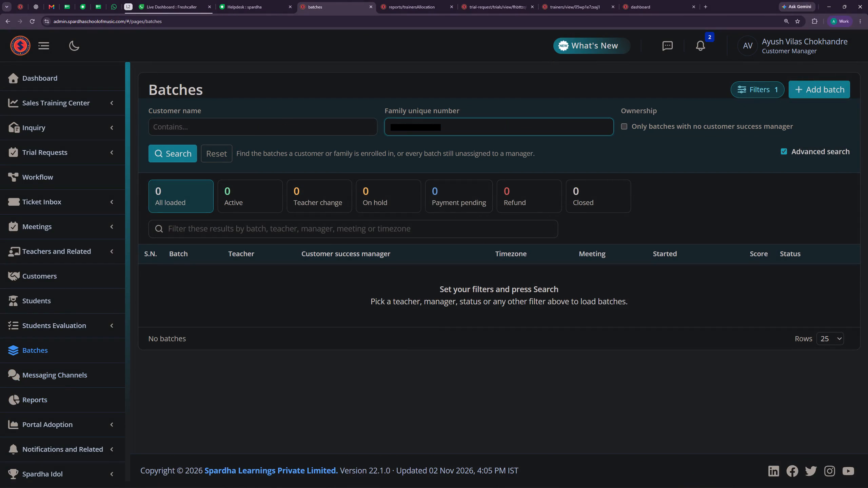
pyautogui.click(425, 128)
pyautogui.press('BackSpace')
pyautogui.click(409, 127)
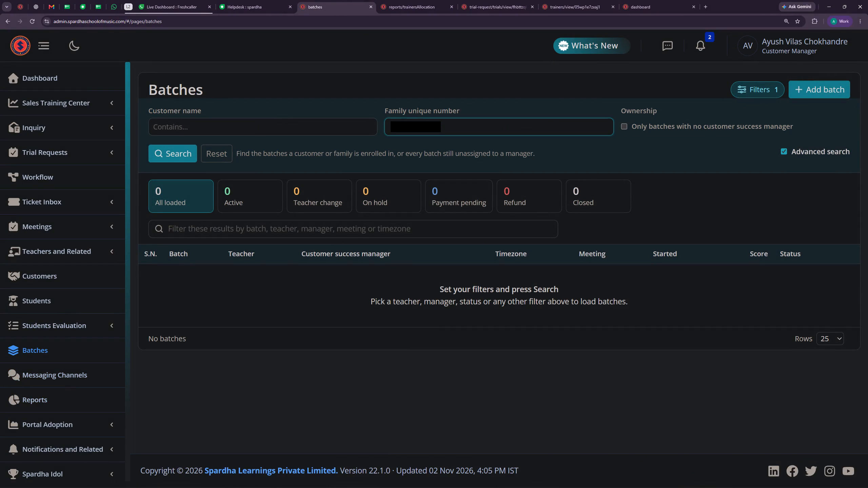
pyautogui.press('BackSpace')
pyautogui.click(408, 125)
pyautogui.press('BackSpace')
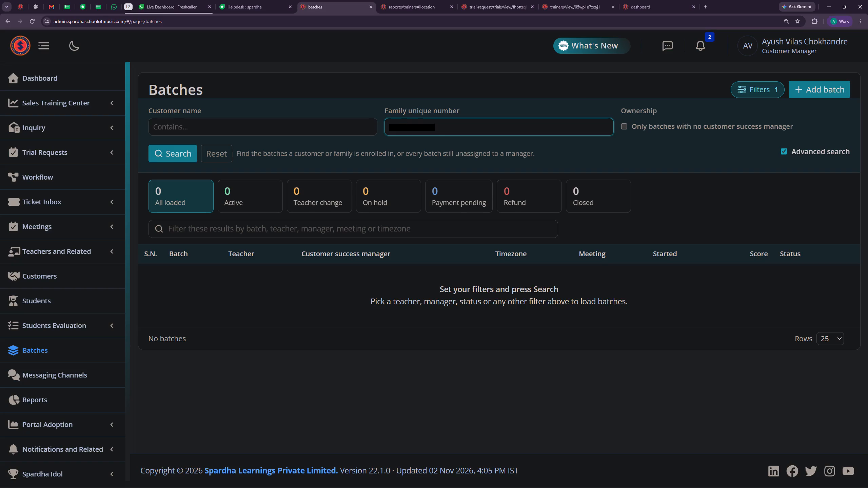
pyautogui.click(395, 129)
pyautogui.press('BackSpace')
pyautogui.click(168, 152)
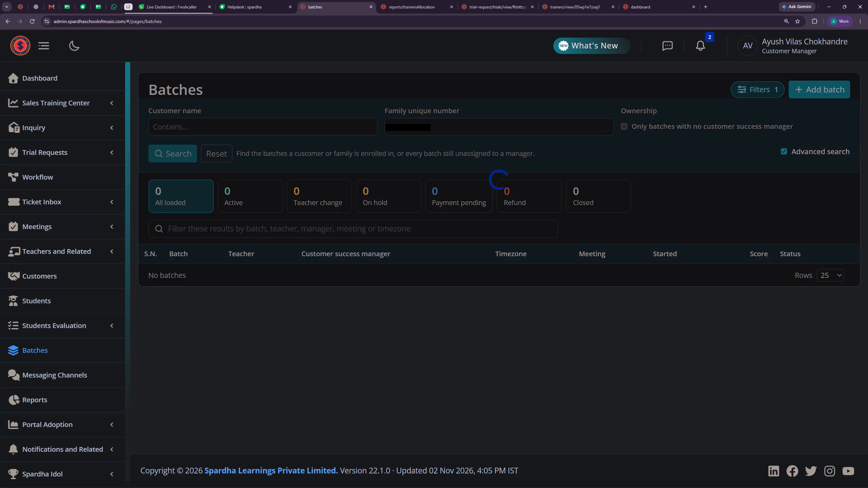
# Open the matching Western Vocals batch and review its batch details, teacher, status and November 2026 sessions.
pyautogui.click(855, 278)
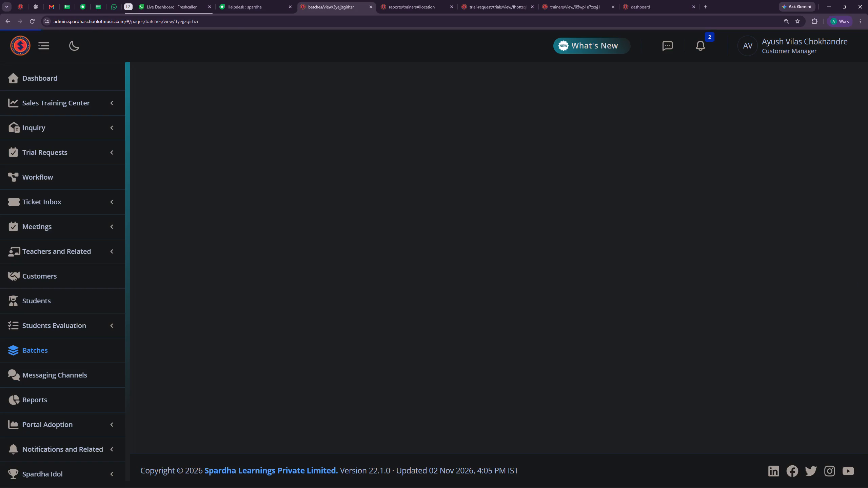
pyautogui.scroll(-1, 376, 311)
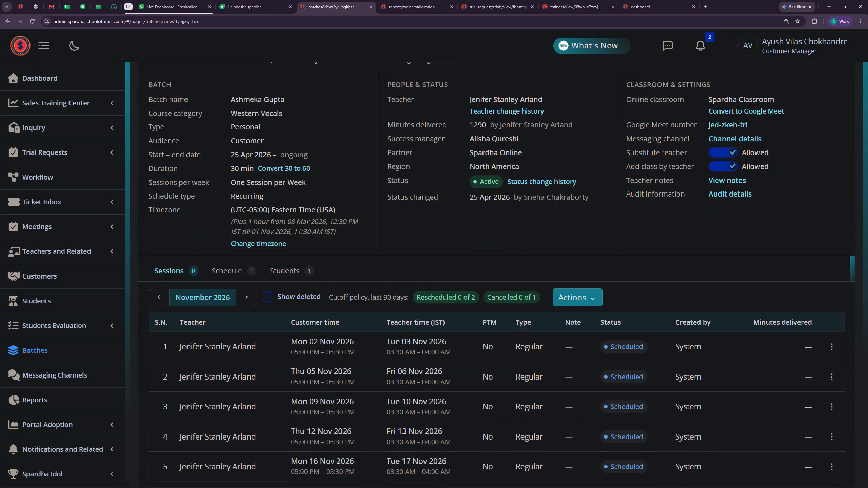
pyautogui.scroll(-1, 376, 311)
pyautogui.scroll(1, 376, 312)
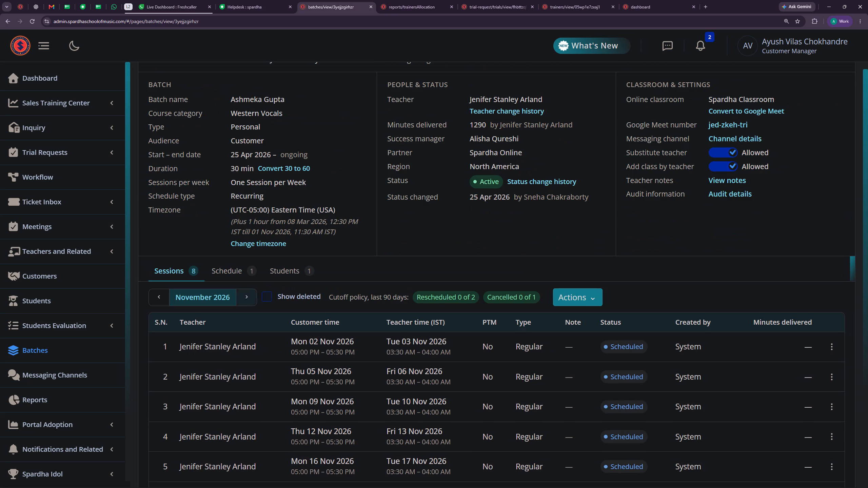
pyautogui.scroll(1, 232, 272)
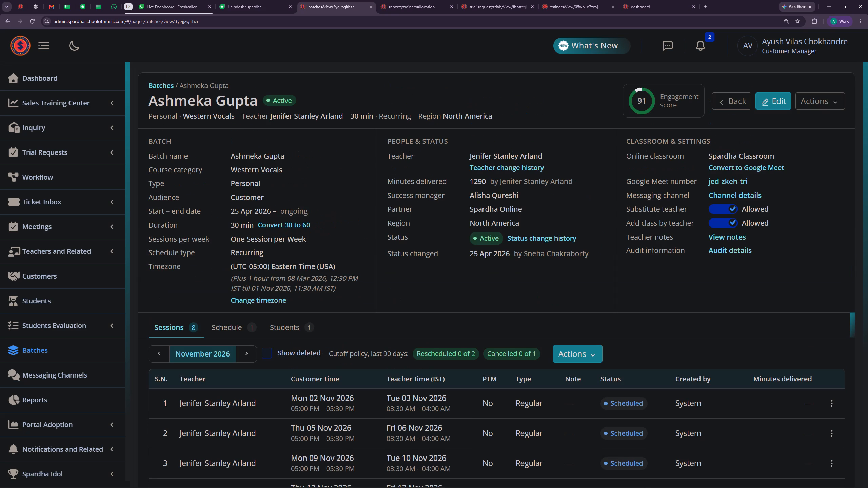
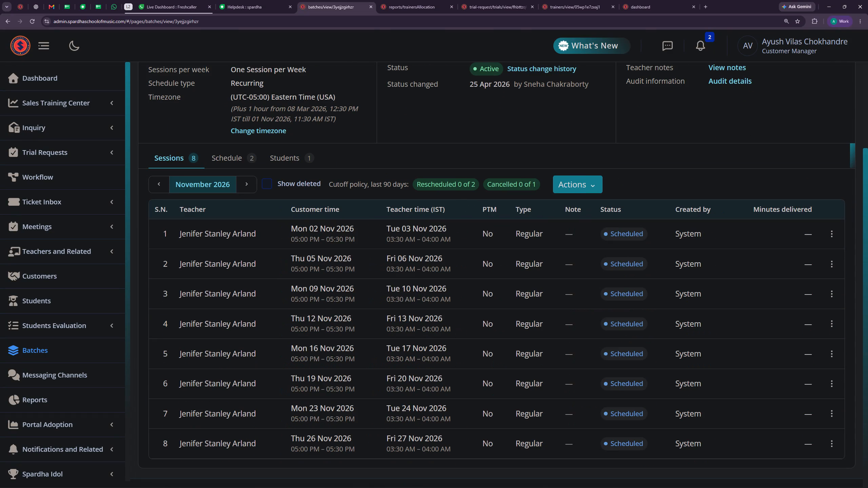
# View the audit log for the Thursday 05:00 PM entry in the customer batch's schedule.
pyautogui.click(233, 159)
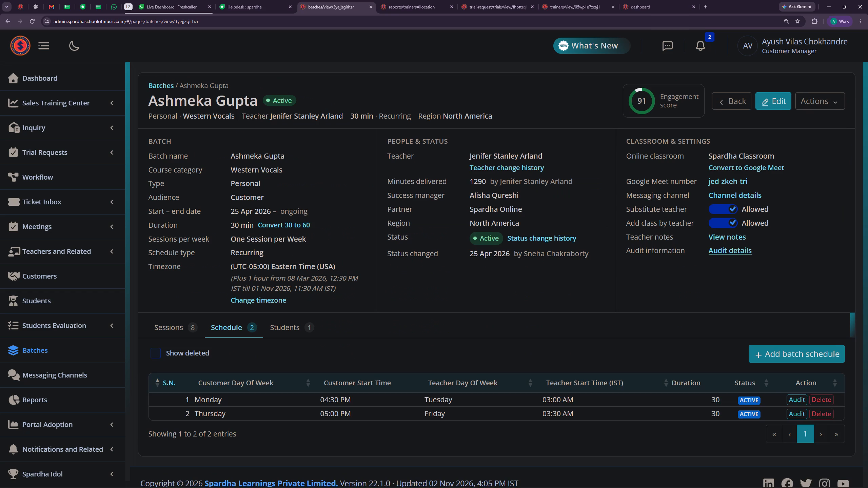
pyautogui.click(788, 412)
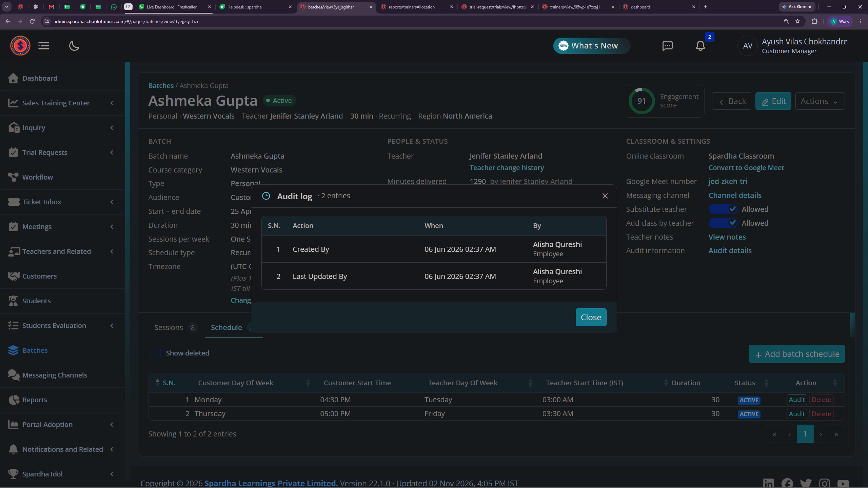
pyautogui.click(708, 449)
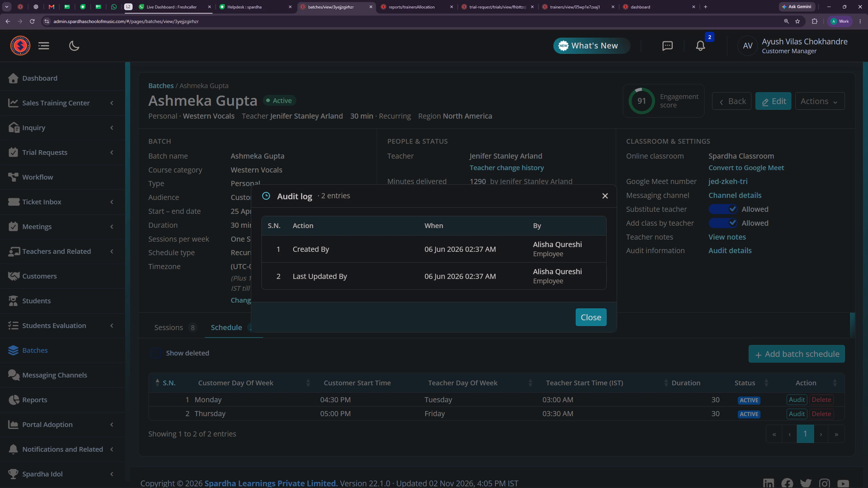
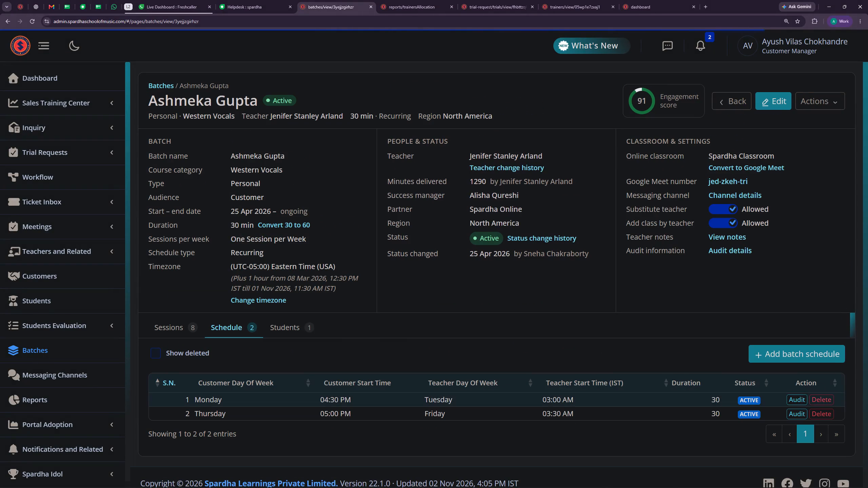
# Delete the Monday 04:30 PM schedule from the customer's Western Vocals batch, keeping the Thursday schedule.
pyautogui.click(817, 397)
pyautogui.click(530, 282)
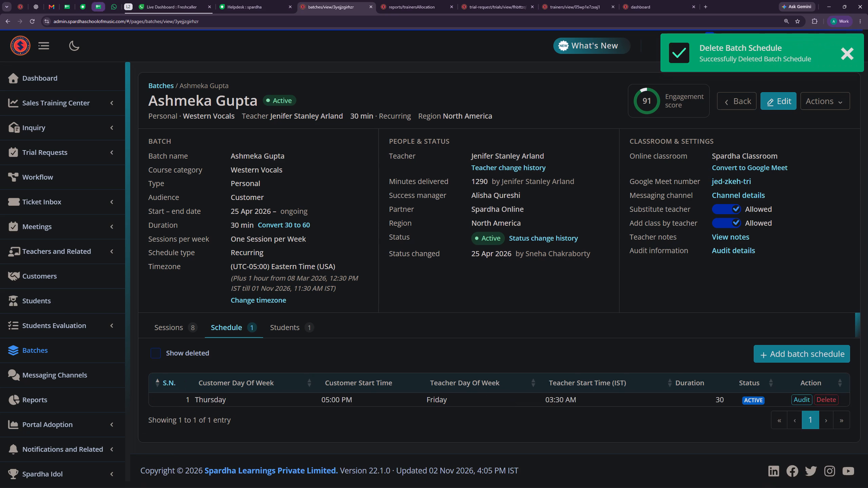
# Switch to the Gmail chat home and close the open NA & UK- L2 Team conversation.
pyautogui.click(48, 0)
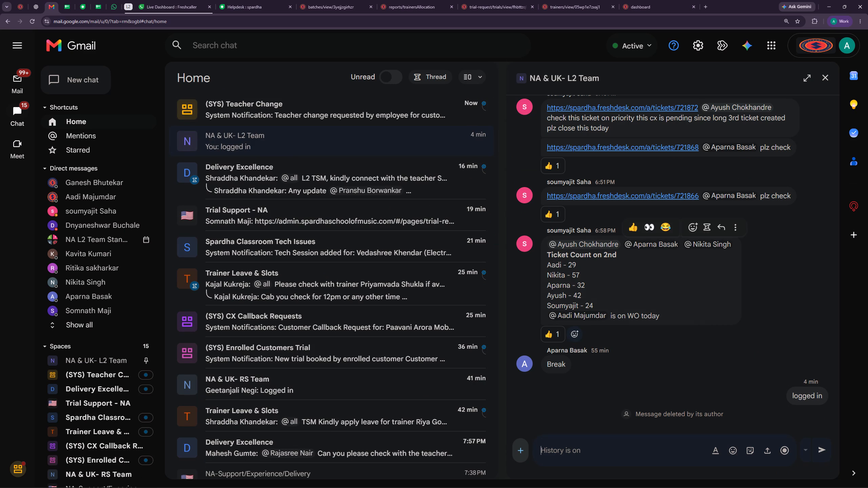
pyautogui.click(823, 79)
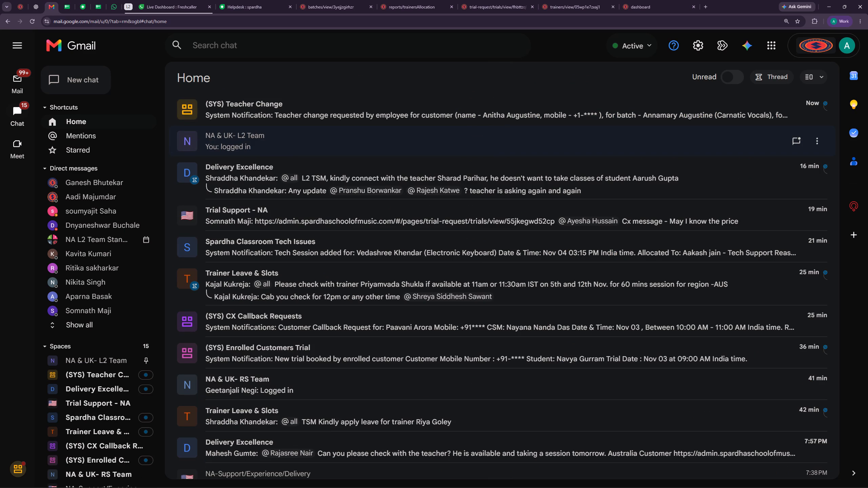
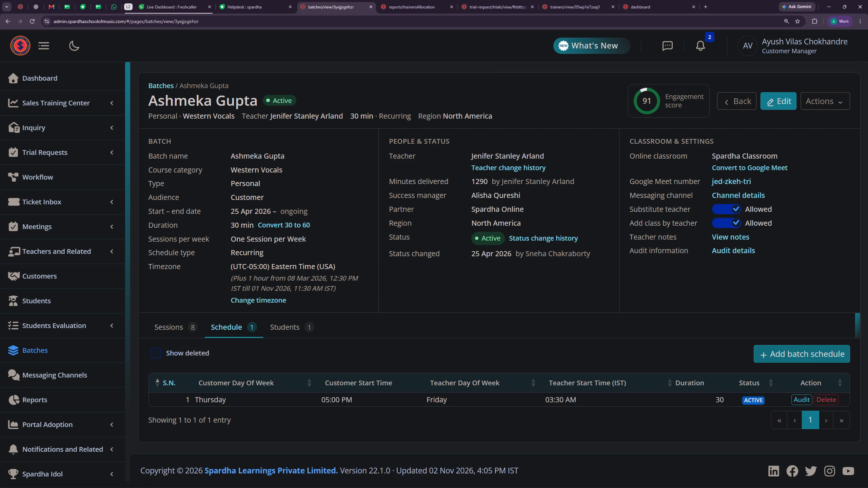
# Start adding a new weekly schedule slot to the customer's 30-minute Western Vocals batch.
pyautogui.click(773, 354)
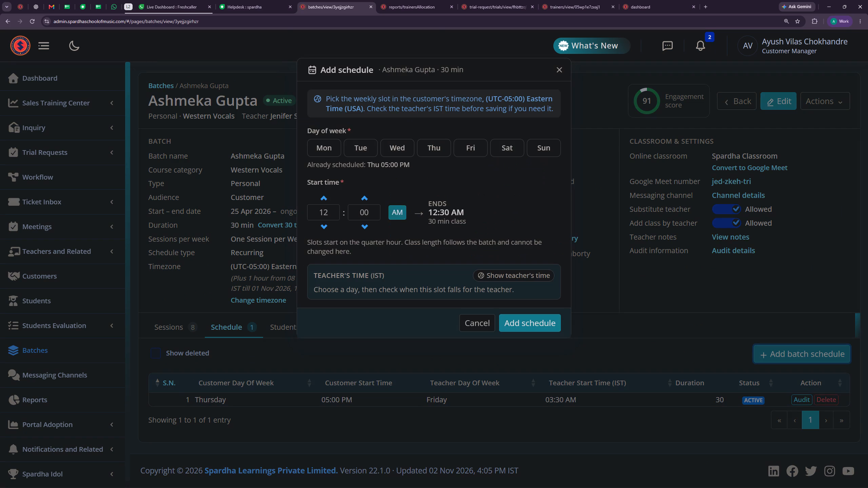
# Add a weekly Monday 04:30 PM slot in the customer's Eastern timezone to the student's batch schedule.
pyautogui.click(324, 144)
pyautogui.doubleClick(328, 223)
pyautogui.tripleClick(328, 200)
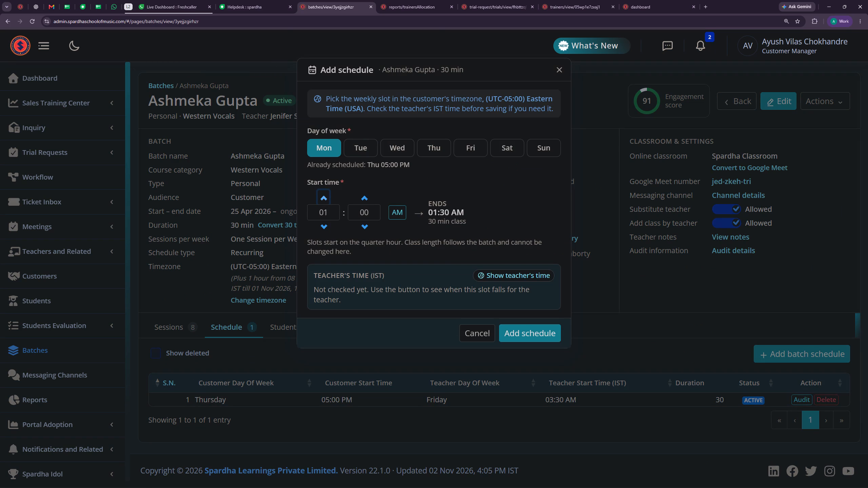
pyautogui.click(328, 200)
pyautogui.click(327, 191)
pyautogui.doubleClick(325, 196)
pyautogui.click(325, 218)
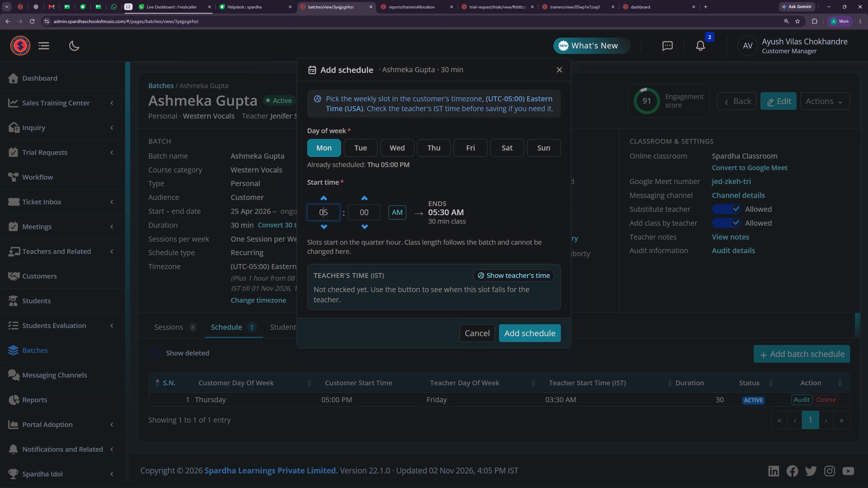
pyautogui.click(325, 226)
pyautogui.doubleClick(360, 201)
pyautogui.click(397, 212)
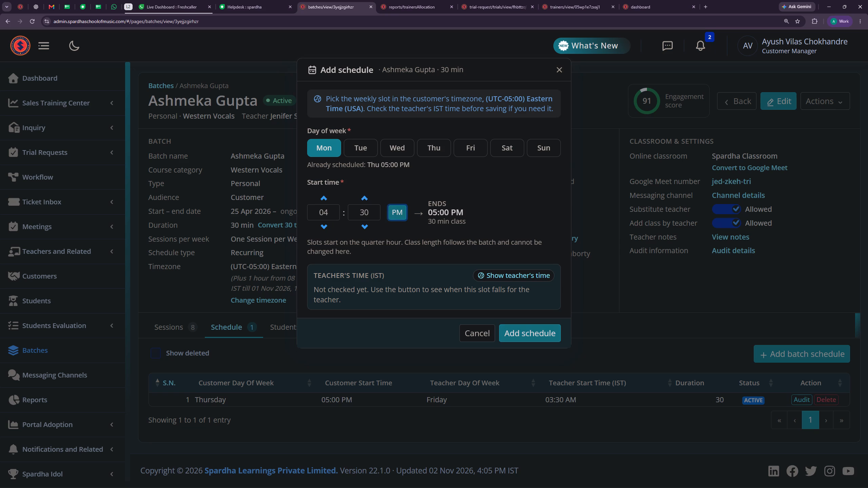
pyautogui.click(526, 333)
# Open the batch's session list to check its scheduled classes.
pyautogui.click(179, 335)
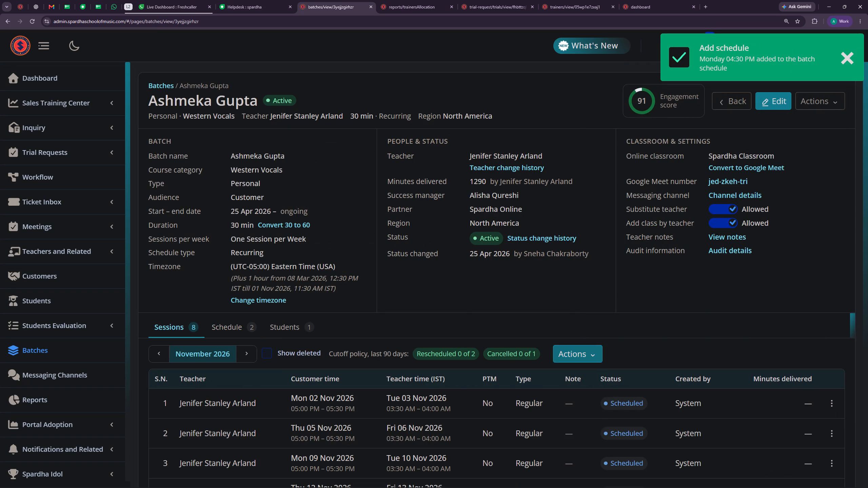
# Generate the batch's sessions from the updated schedule, with 03-11-2026 as the new schedule's effective date.
pyautogui.click(592, 355)
pyautogui.click(559, 399)
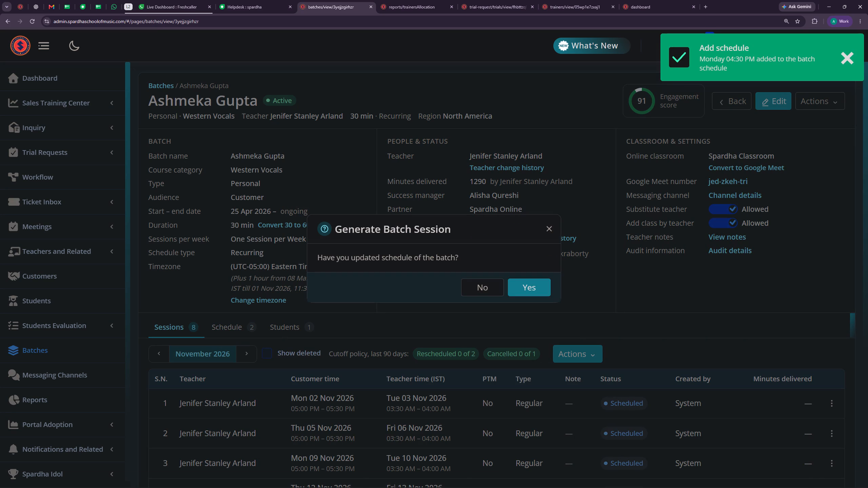
pyautogui.click(542, 288)
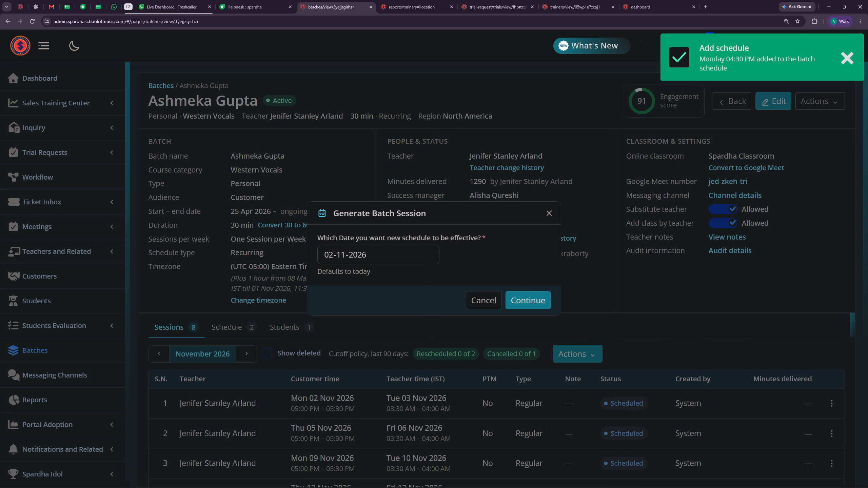
pyautogui.click(383, 259)
pyautogui.click(354, 307)
pyautogui.moveTo(525, 302); pyautogui.dragTo(393, 261)
pyautogui.click(394, 255)
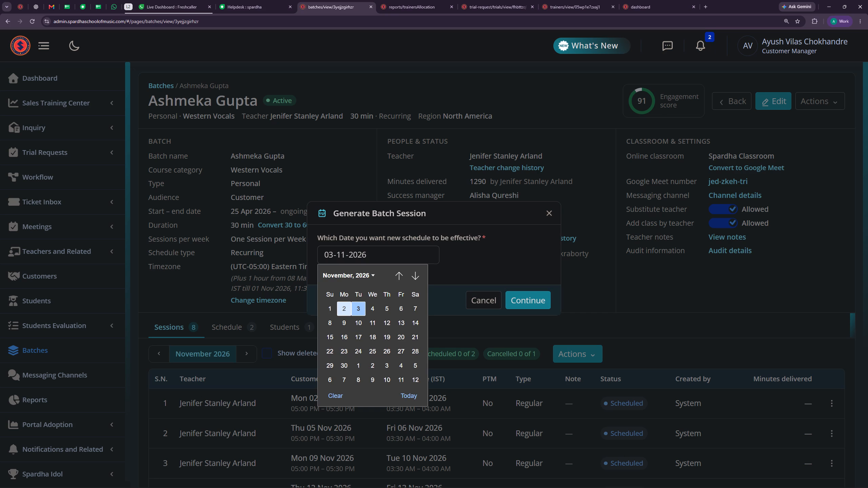
pyautogui.click(356, 306)
pyautogui.click(519, 305)
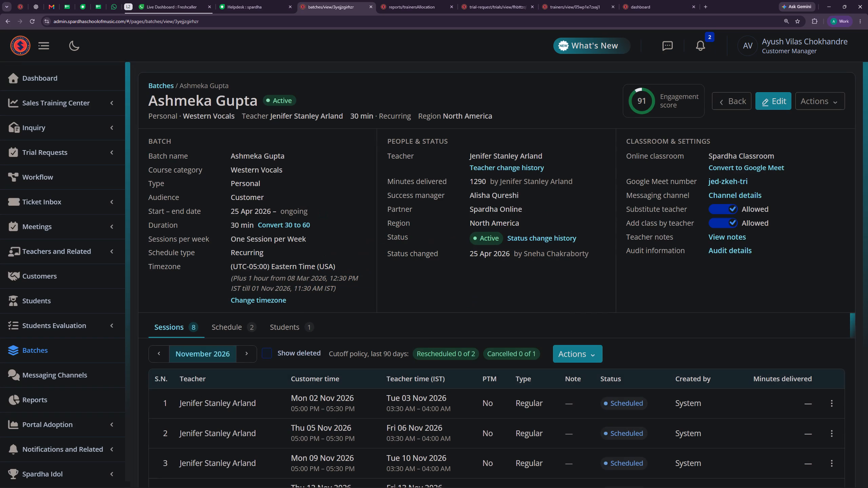
# Examine the batch's session lists for December and October 2026 to check the class dates and times.
pyautogui.click(252, 352)
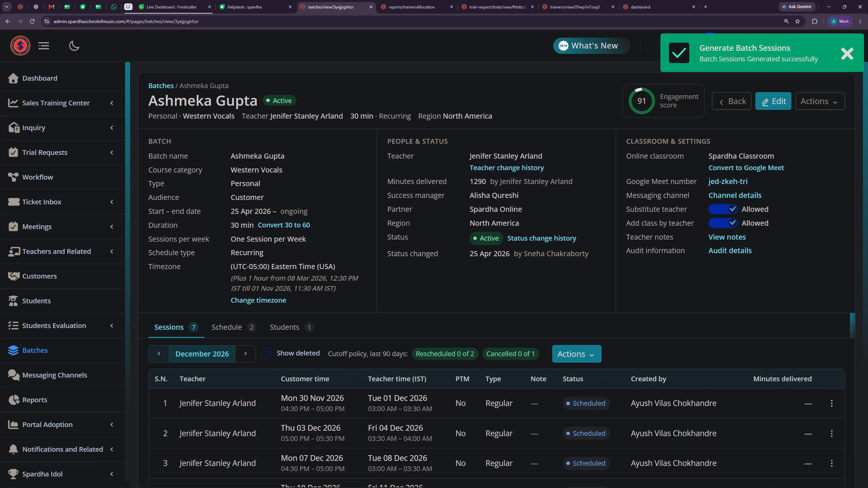
pyautogui.click(163, 359)
pyautogui.click(163, 359)
pyautogui.scroll(-1, 249, 362)
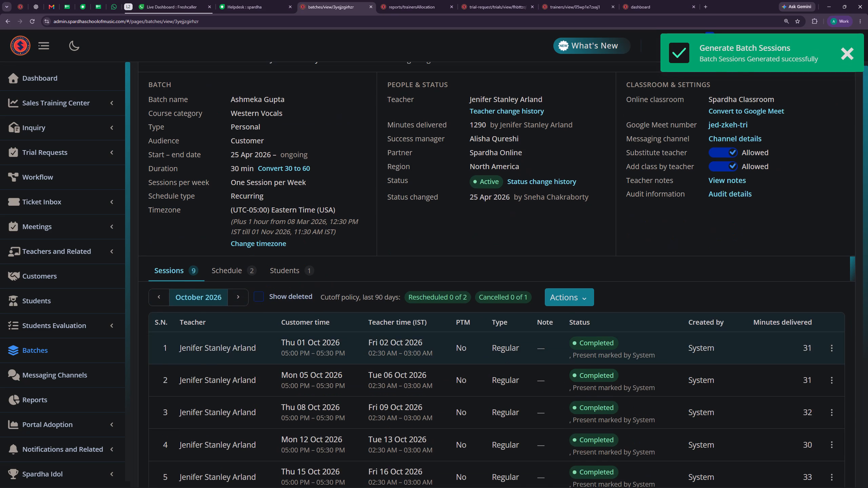
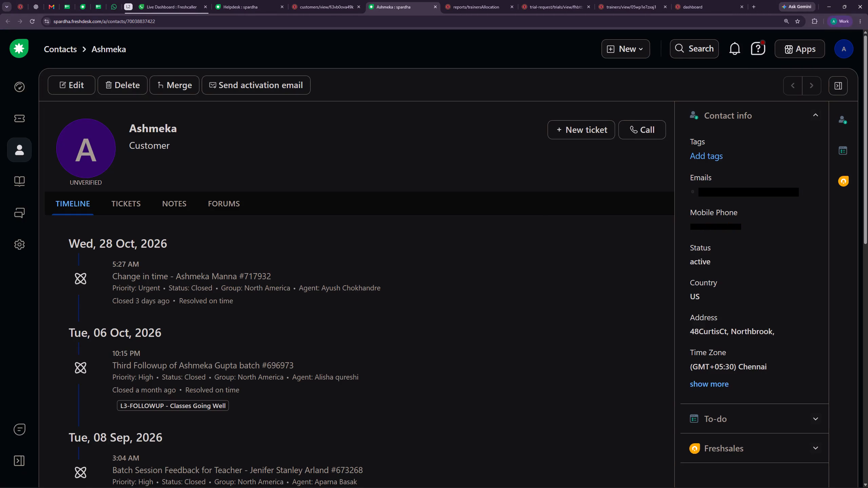
pyautogui.click(190, 277)
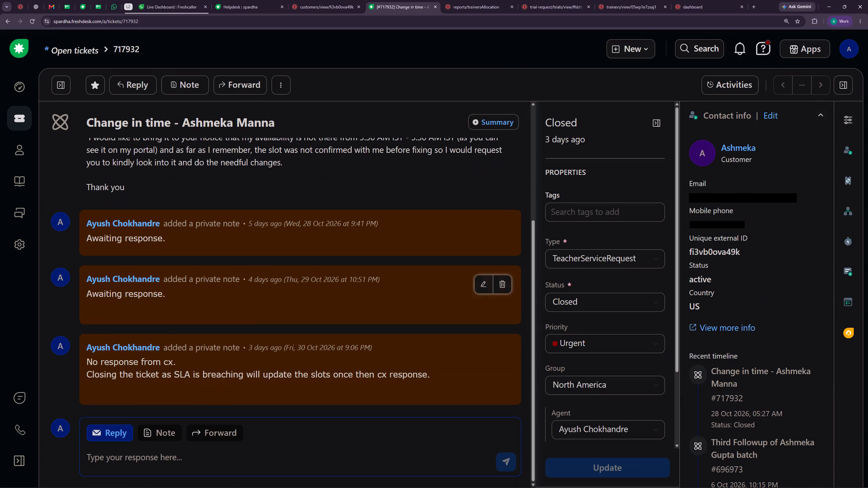
pyautogui.scroll(-4, 399, 329)
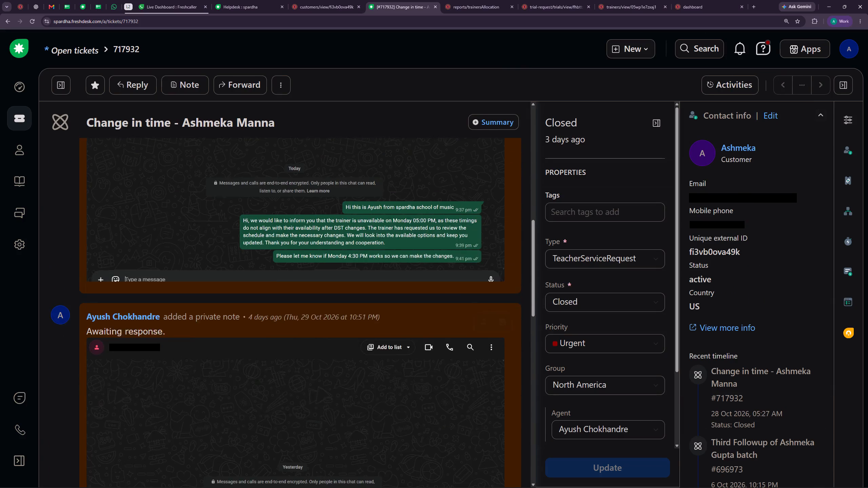
pyautogui.scroll(-13, 399, 329)
pyautogui.scroll(3, 400, 329)
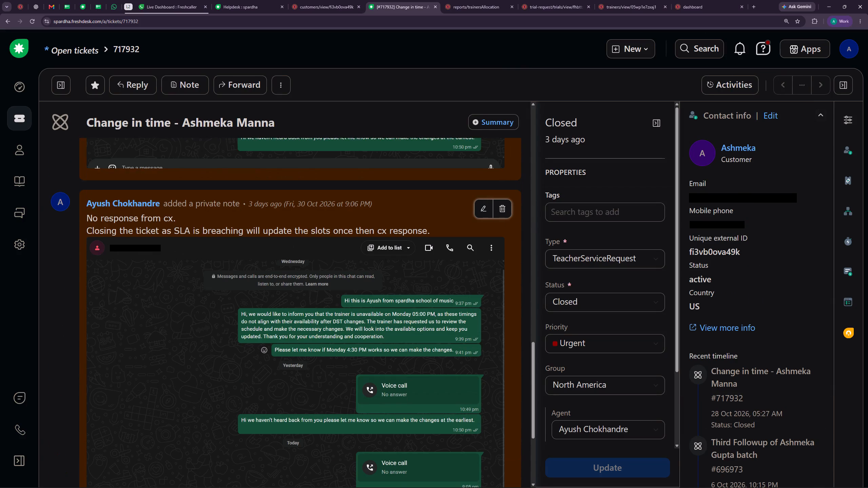
pyautogui.scroll(-3, 400, 314)
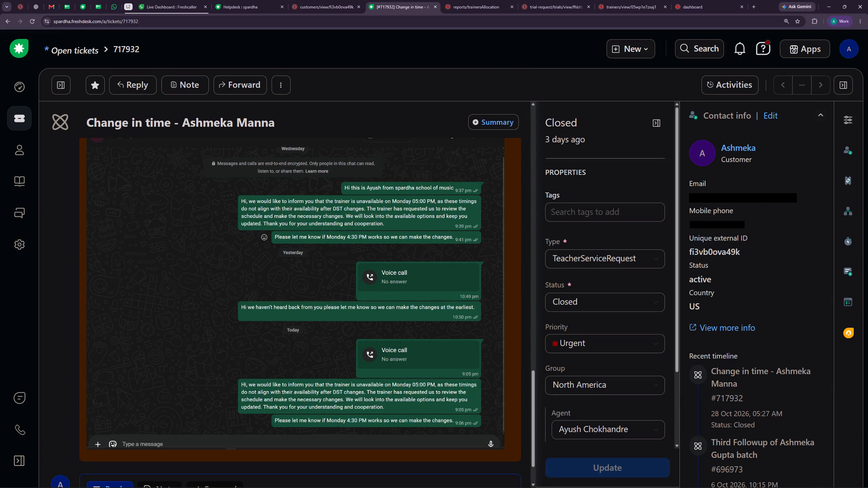
pyautogui.scroll(3, 473, 303)
pyautogui.scroll(-4, 486, 262)
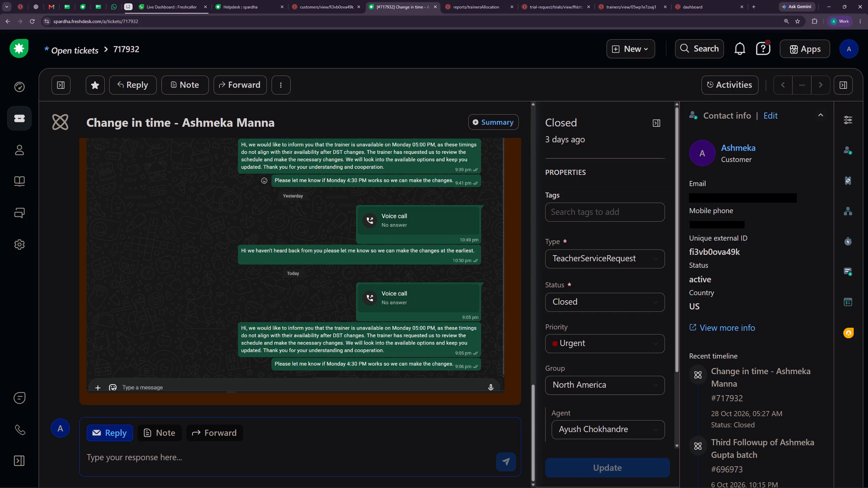
pyautogui.scroll(1, 466, 182)
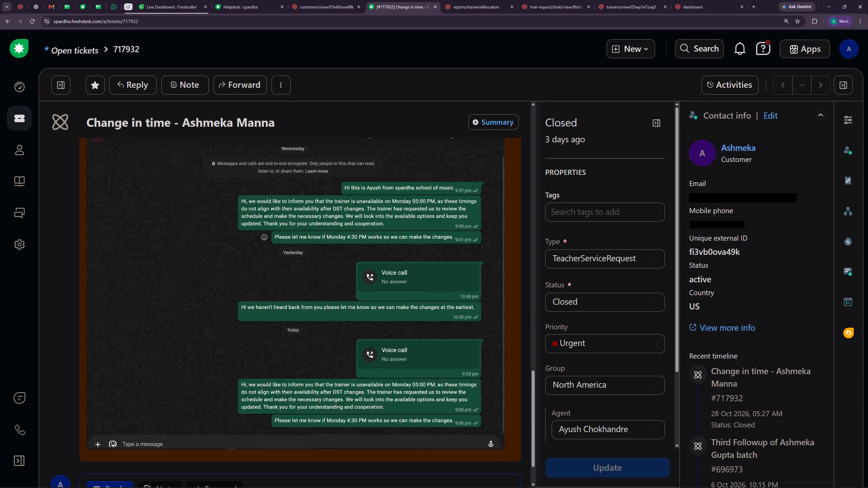
pyautogui.scroll(1, 465, 184)
pyautogui.scroll(-1, 448, 198)
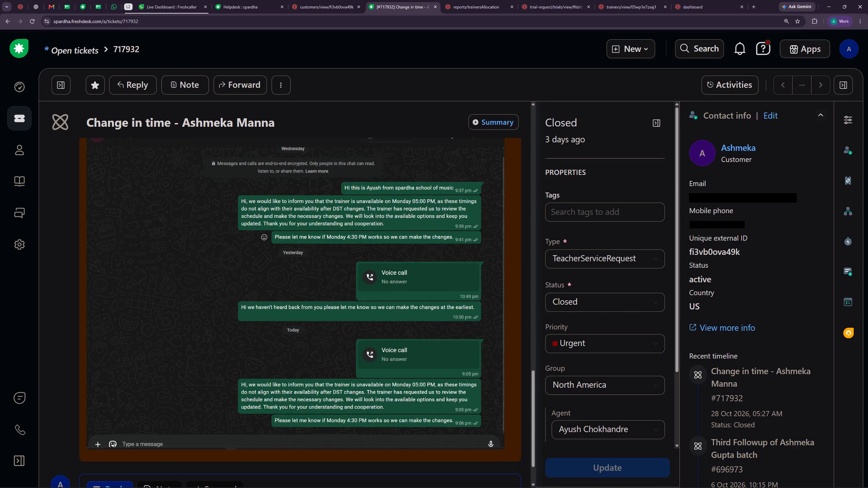
pyautogui.scroll(2, 463, 184)
pyautogui.scroll(-5, 447, 242)
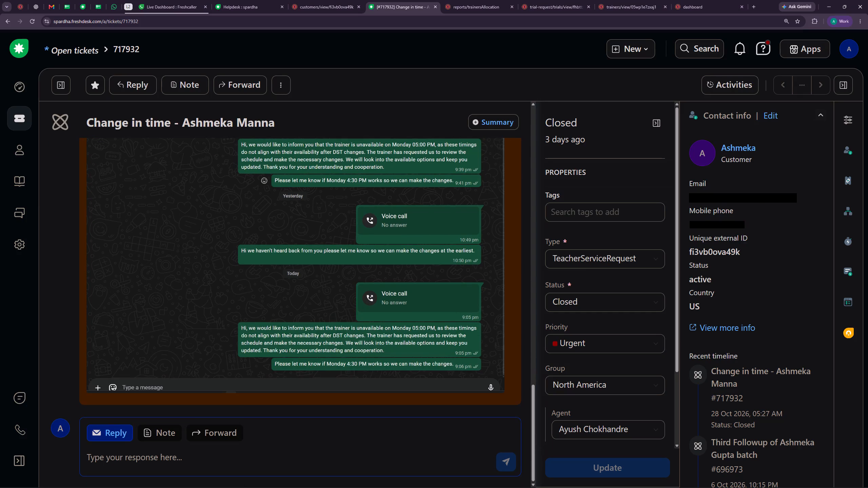
# Start a private note on the ticket, reviewing the teacher's original schedule comments for reference.
pyautogui.click(155, 442)
pyautogui.click(147, 433)
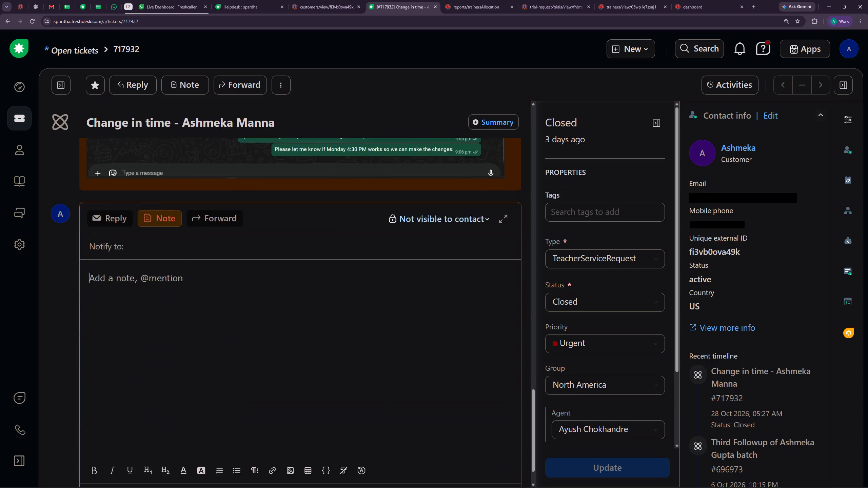
pyautogui.scroll(20, 243, 183)
pyautogui.scroll(3, 243, 183)
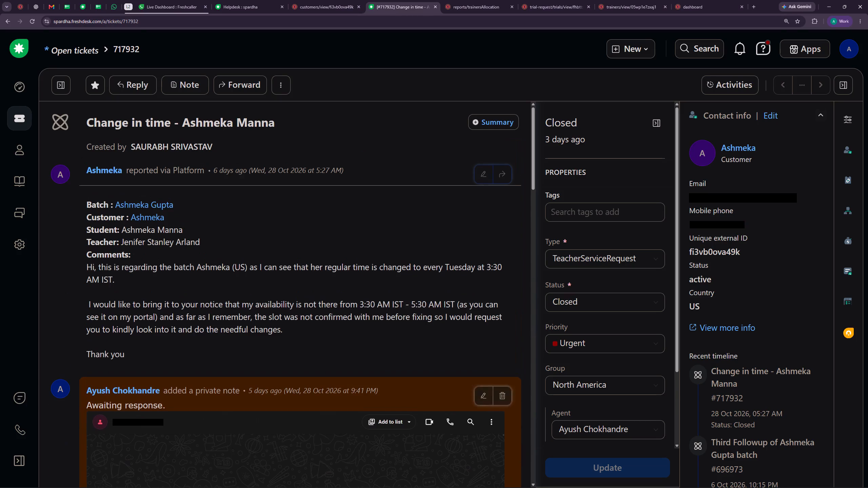
pyautogui.scroll(8, 269, 244)
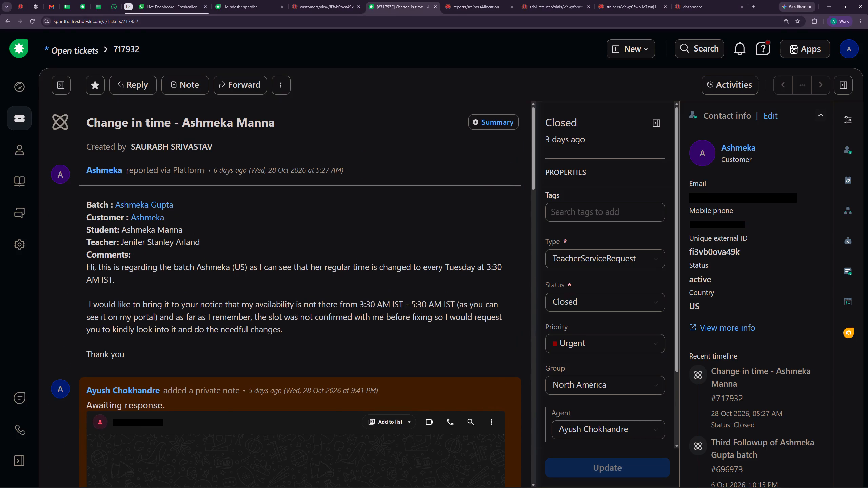
pyautogui.scroll(-20, 465, 183)
pyautogui.scroll(-3, 465, 183)
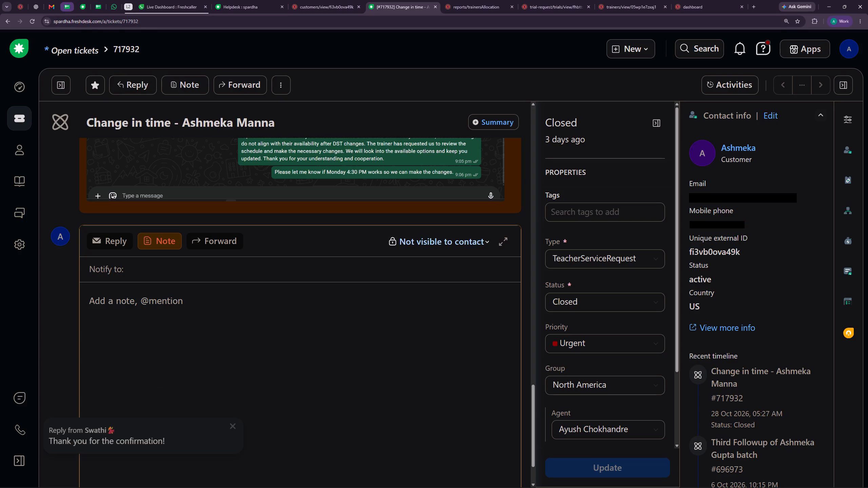
# Open the student's batch from the customer record and review its November 2026 sessions.
pyautogui.click(324, 5)
pyautogui.click(282, 280)
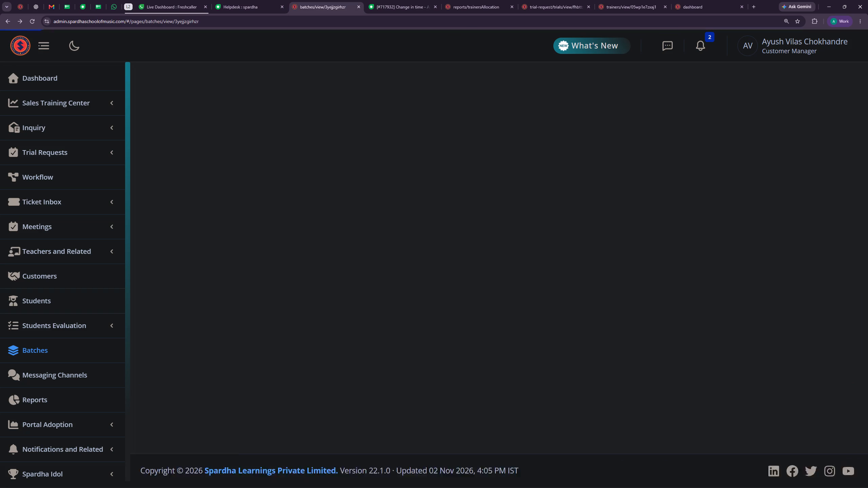
pyautogui.scroll(-2, 338, 324)
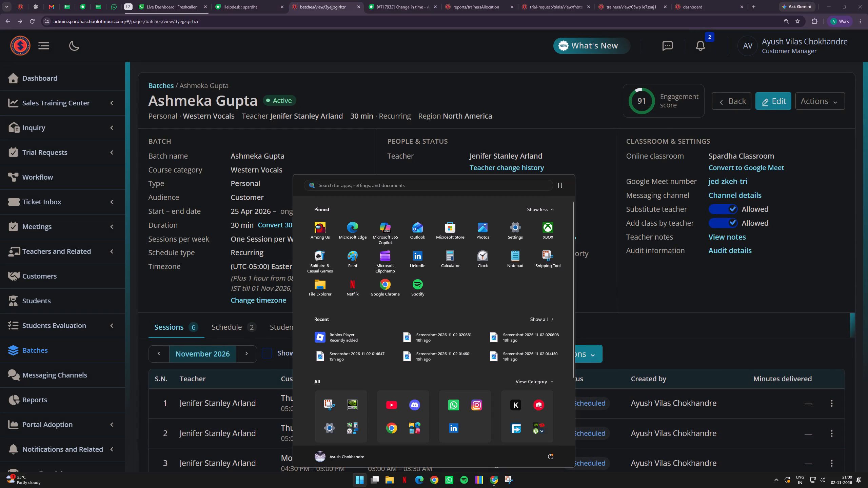
pyautogui.click(677, 323)
pyautogui.scroll(-2, 654, 326)
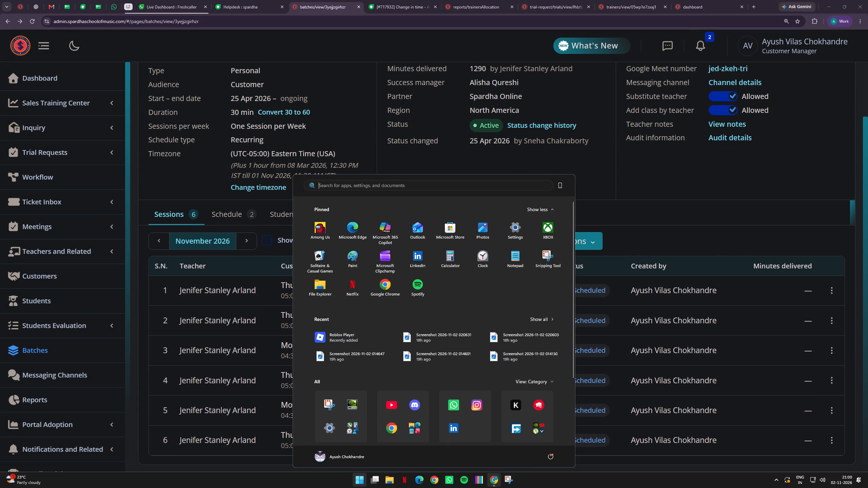
# Capture a screenshot of the batch's full November 2026 sessions table with the Snipping Tool, from the header row through session 6.
pyautogui.click(501, 480)
pyautogui.click(506, 483)
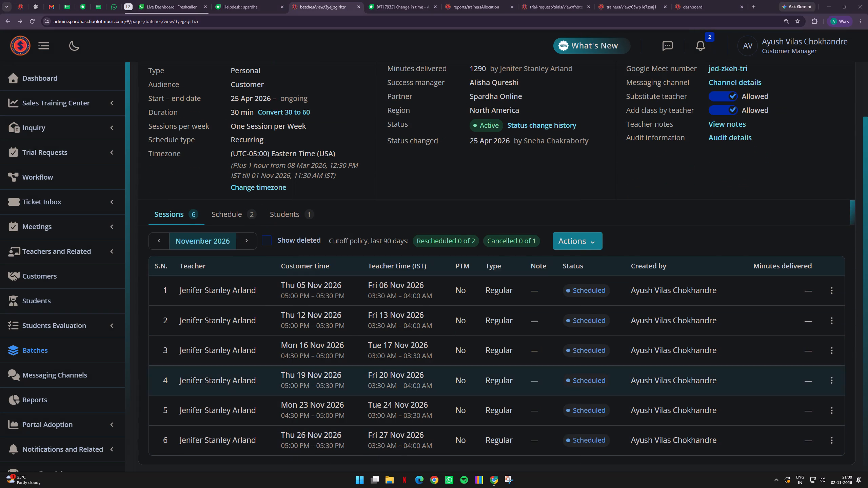
pyautogui.click(370, 221)
pyautogui.moveTo(152, 259); pyautogui.dragTo(610, 401)
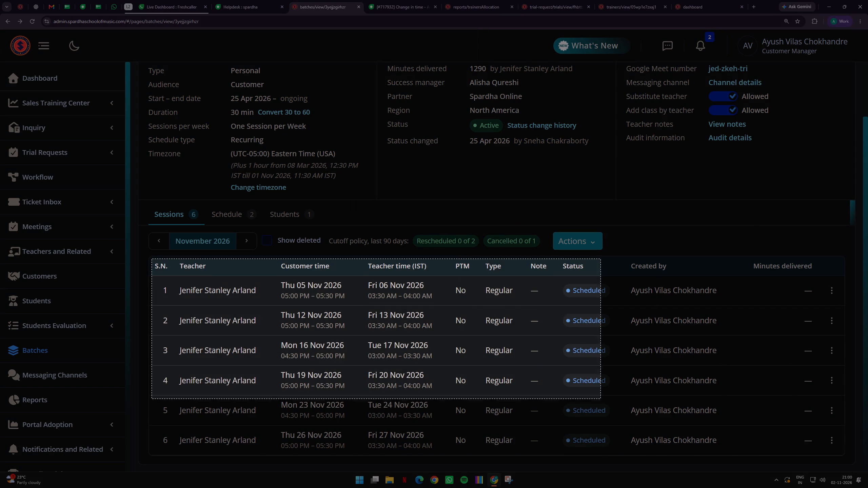
pyautogui.moveTo(610, 401); pyautogui.dragTo(846, 463)
pyautogui.click(708, 220)
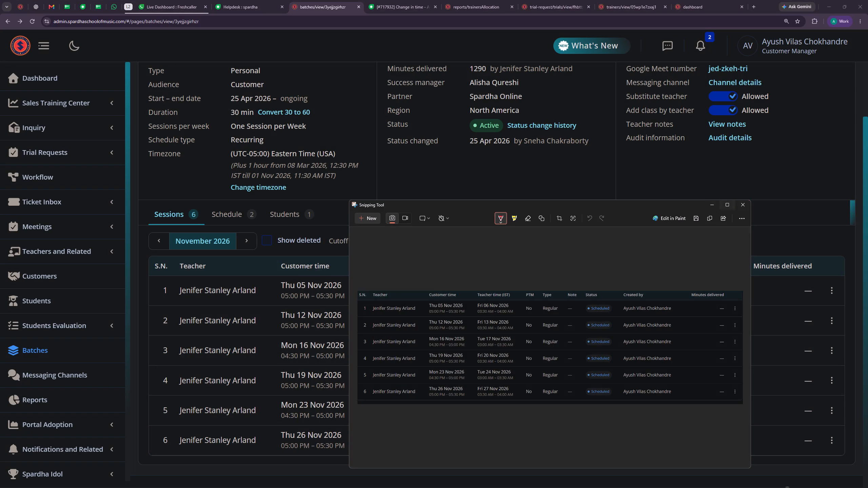
pyautogui.click(744, 202)
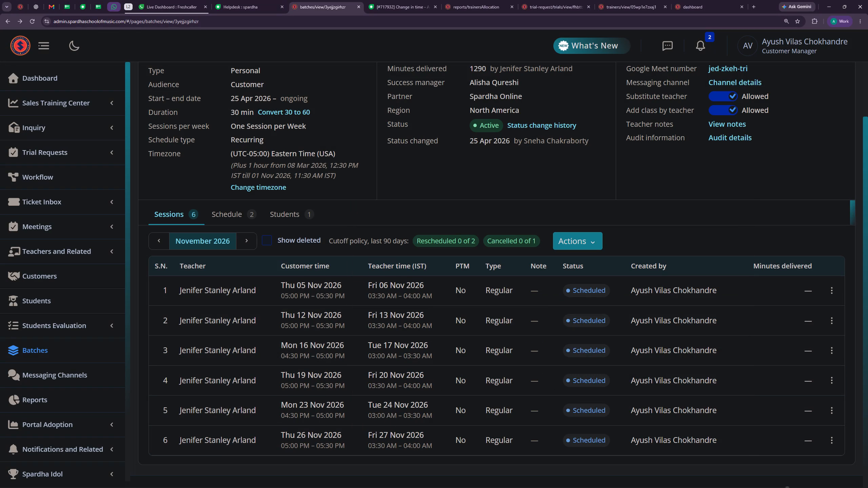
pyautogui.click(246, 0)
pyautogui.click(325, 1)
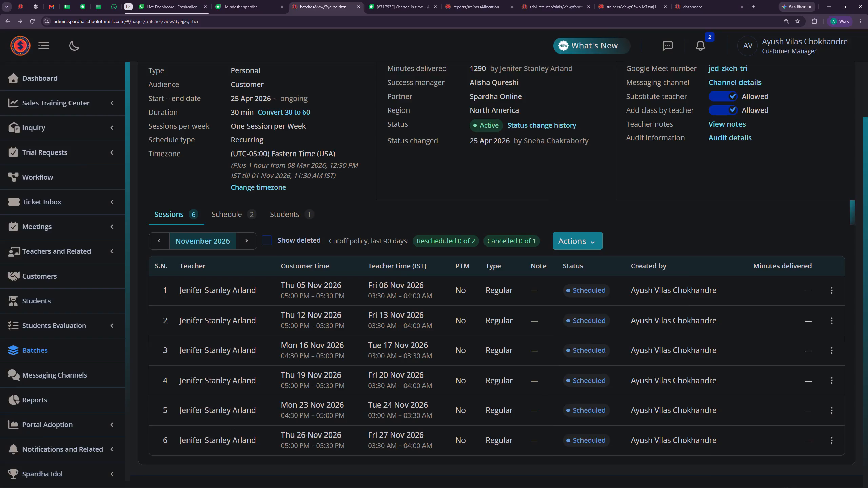
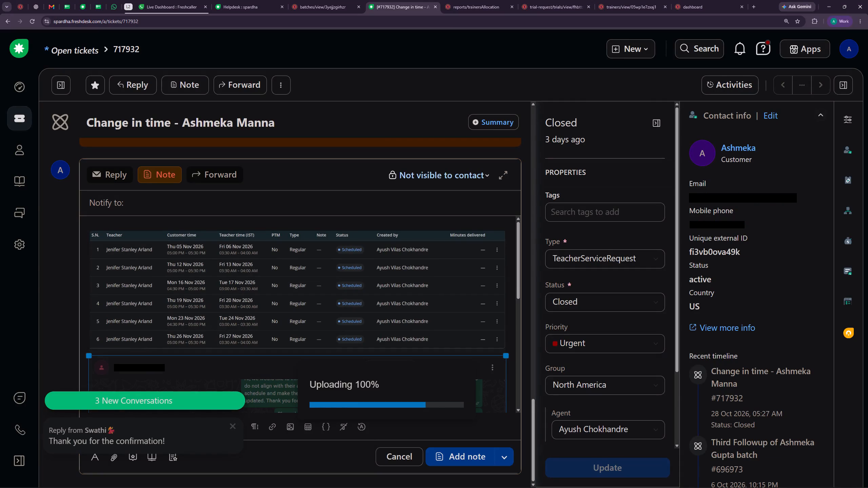
# Add the line "Slots has been updated." above the session and chat screenshots in the private note, and add the note to the ticket.
pyautogui.click(99, 222)
pyautogui.click(108, 222)
pyautogui.click(112, 222)
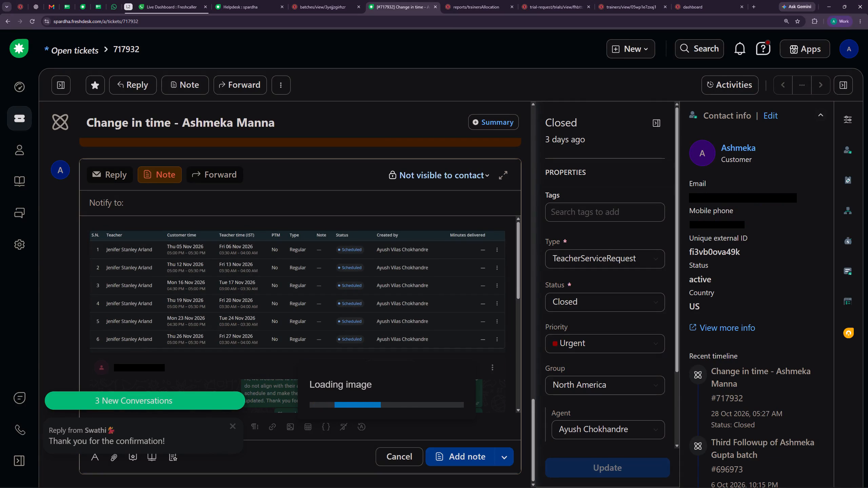
pyautogui.click(110, 222)
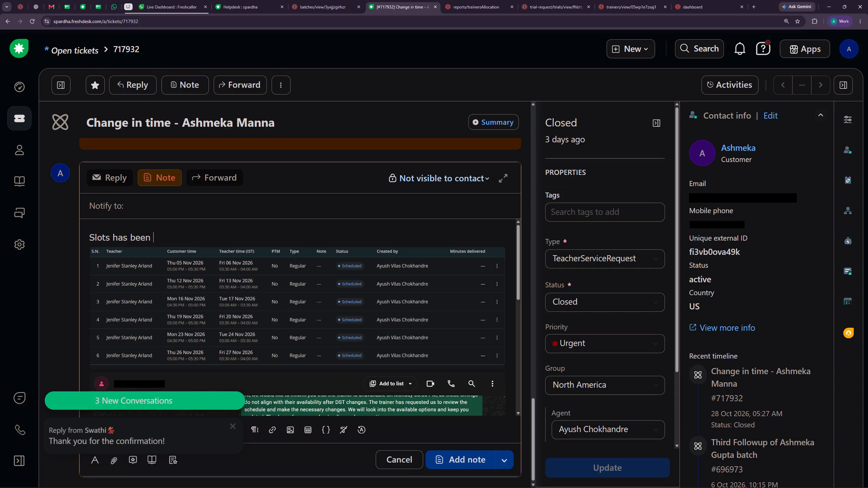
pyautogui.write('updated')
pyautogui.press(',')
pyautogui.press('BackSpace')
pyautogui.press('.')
pyautogui.scroll(-6, 287, 333)
pyautogui.click(460, 464)
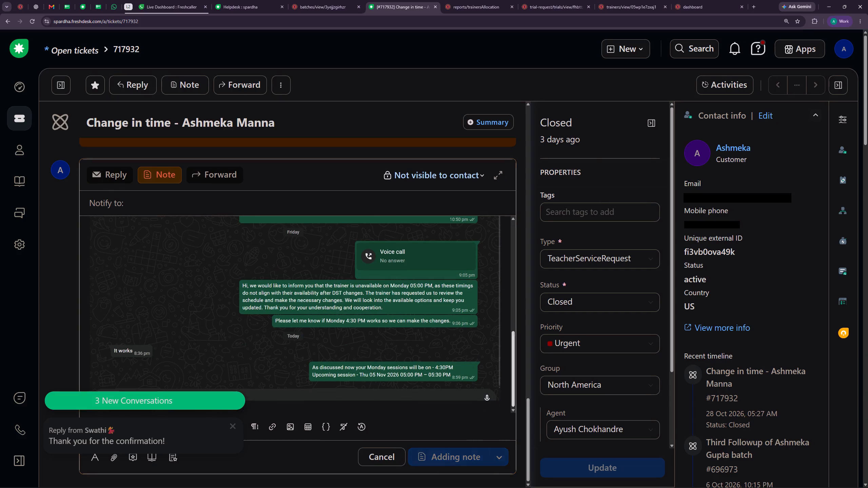
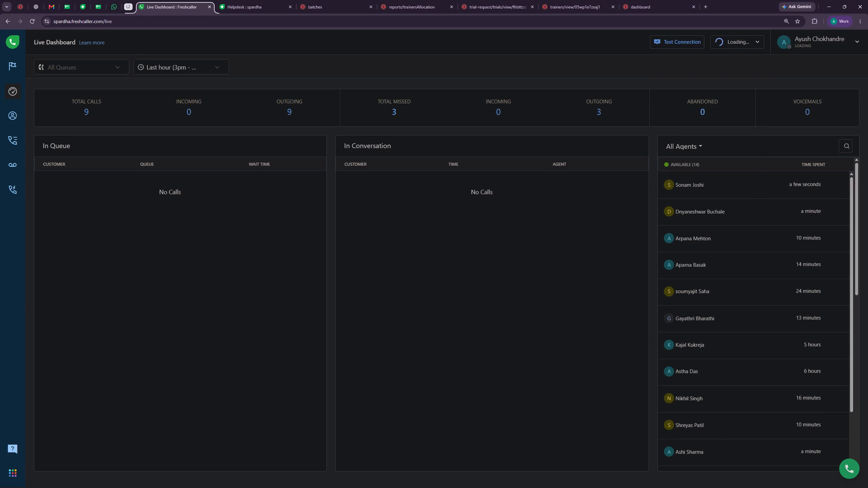
# Glance over the agent list on the live call dashboard, and switch to the helpdesk's open tickets list.
pyautogui.scroll(-1, 726, 233)
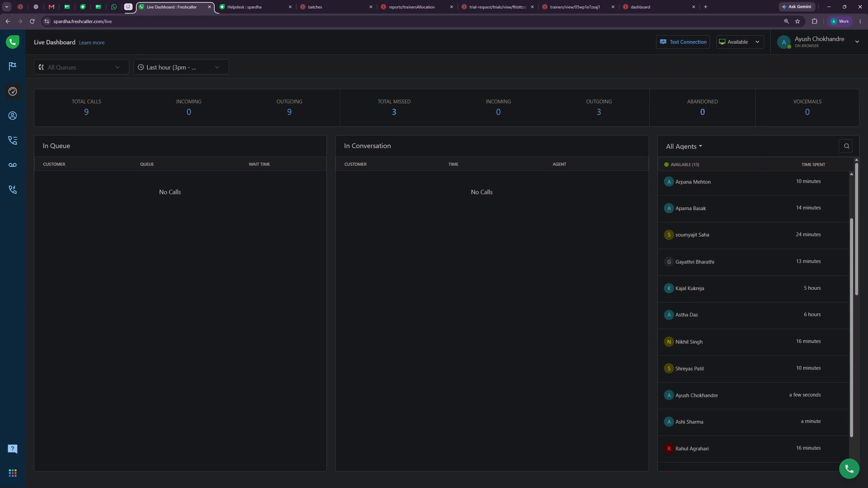
pyautogui.scroll(3, 400, 235)
pyautogui.click(288, 0)
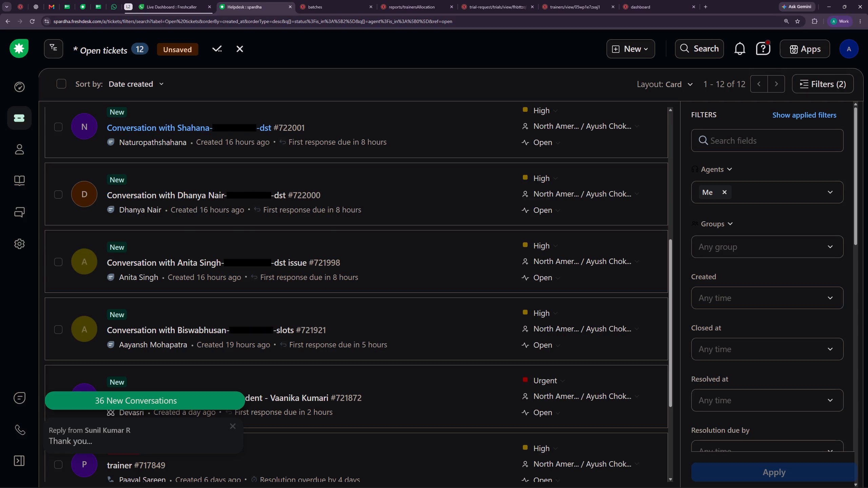
pyautogui.click(315, 0)
pyautogui.click(268, 0)
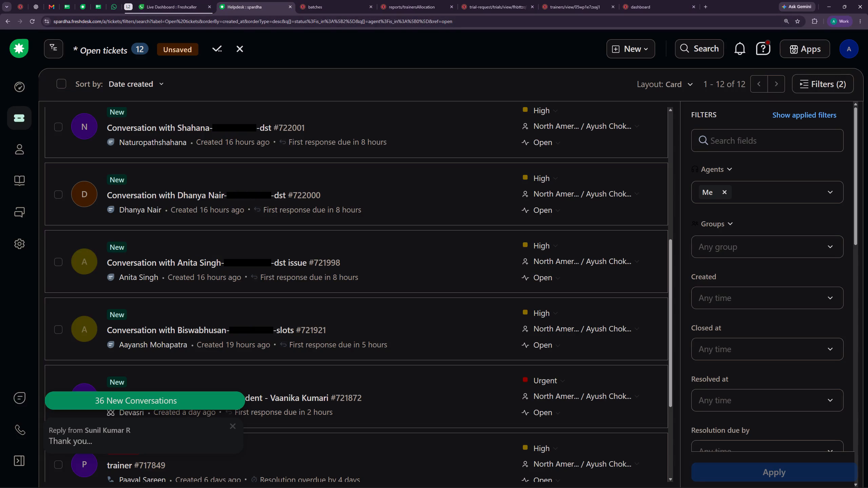
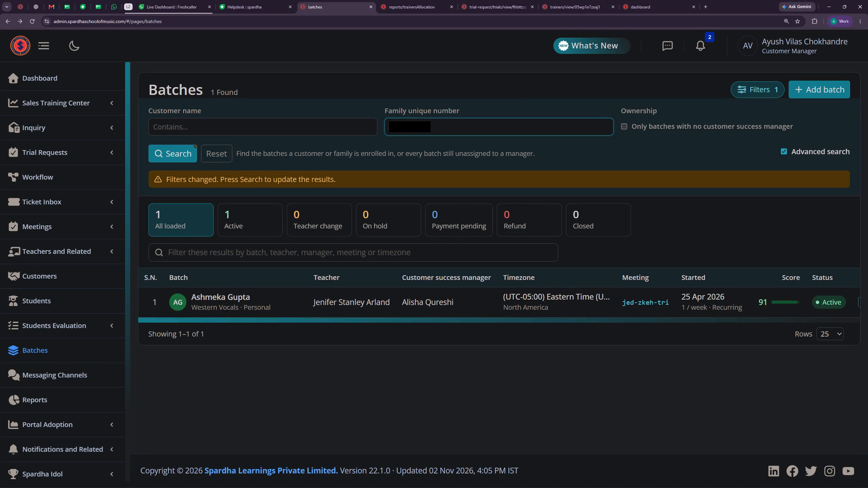
pyautogui.click(163, 156)
pyautogui.click(844, 280)
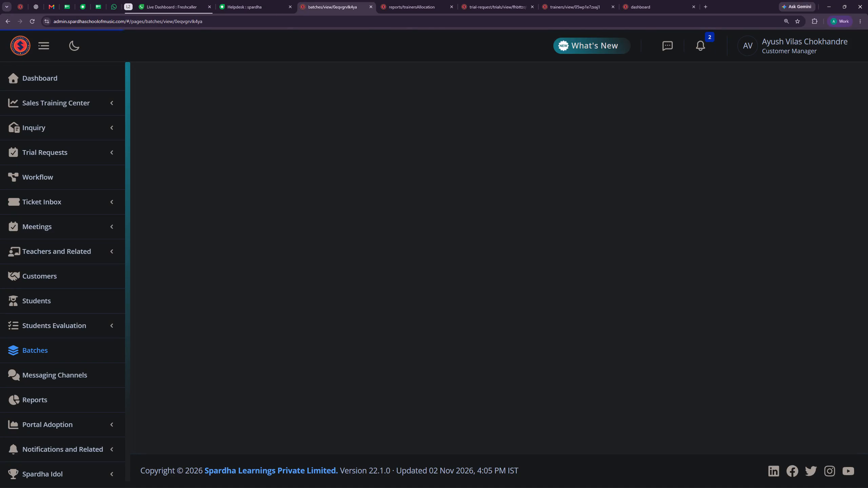
pyautogui.click(240, 330)
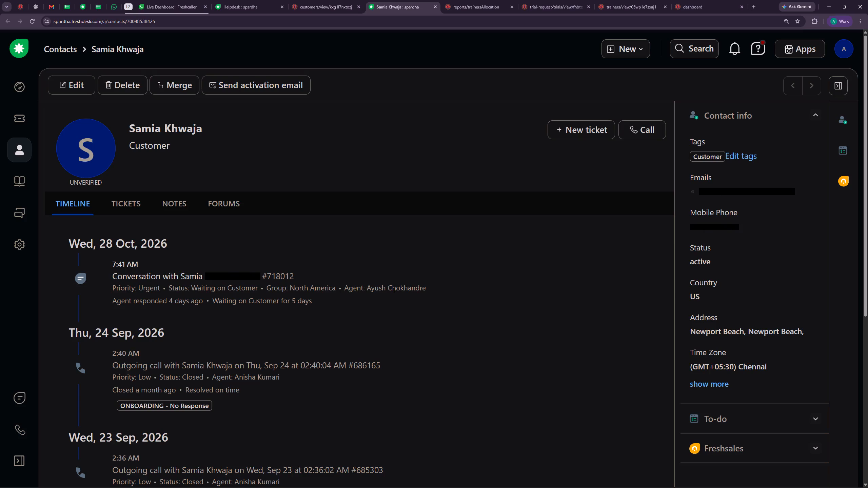
pyautogui.click(174, 278)
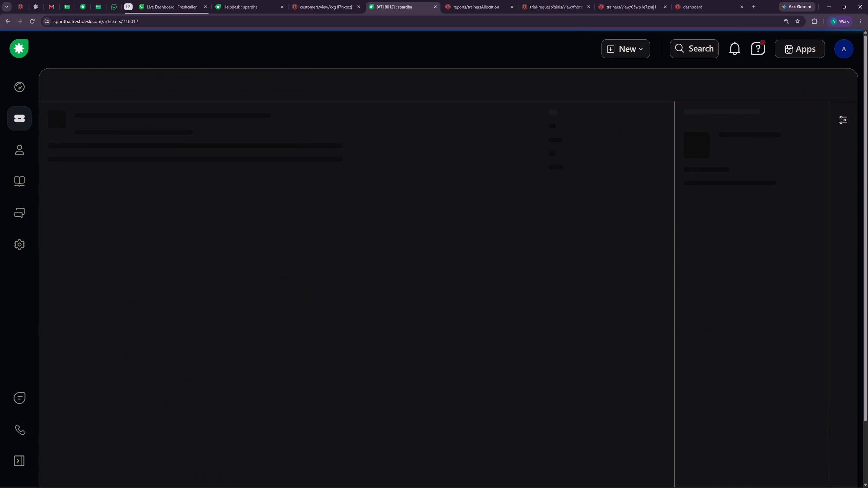
# Read the conversation and private notes on ticket #718012, and open its child ticket #718628.
pyautogui.scroll(-13, 387, 288)
pyautogui.scroll(-7, 698, 307)
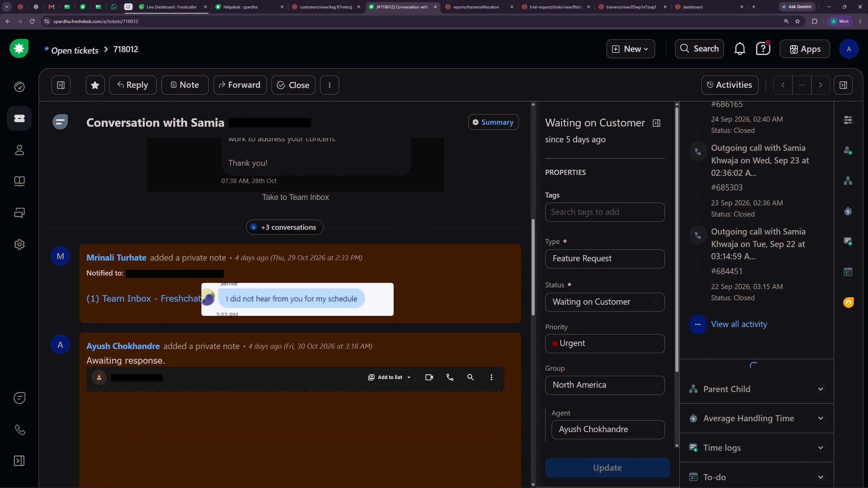
pyautogui.scroll(-14, 370, 302)
pyautogui.scroll(-4, 705, 297)
pyautogui.click(727, 351)
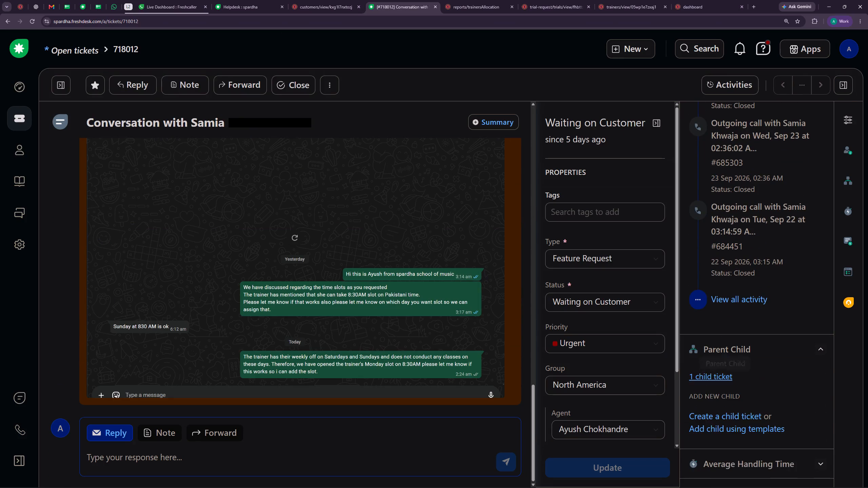
pyautogui.click(727, 377)
pyautogui.click(607, 121)
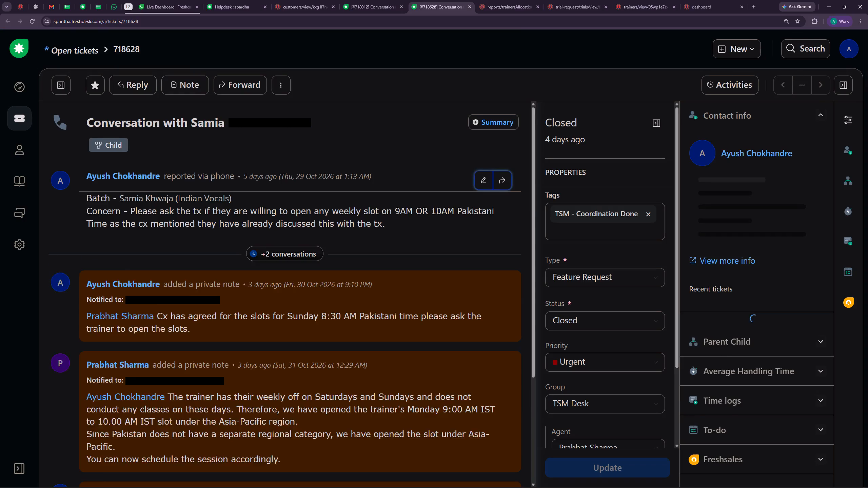
# Read the coordination notes on child ticket #718628 about opening the Monday 9 AM to 10 AM IST slot.
pyautogui.scroll(-12, 343, 204)
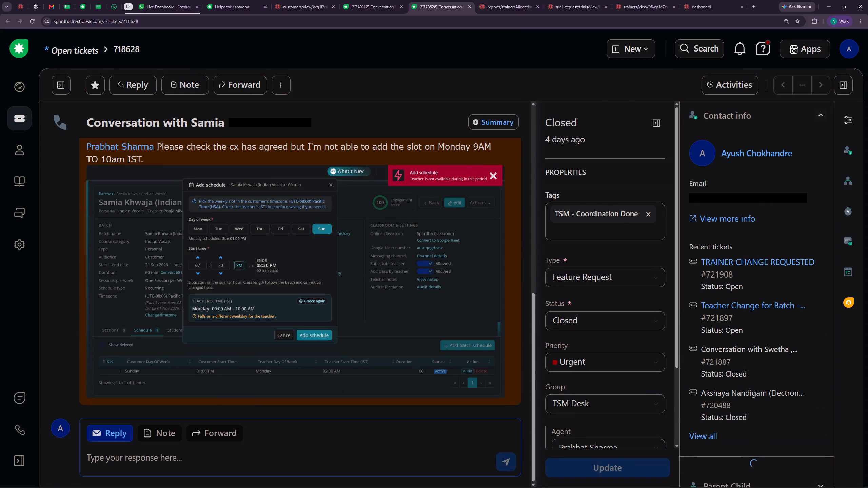
pyautogui.scroll(-1, 367, 212)
# Review the coordination notes on child ticket #718628 and examine the enlarged Add schedule screenshot attached to the latest note.
pyautogui.scroll(2, 386, 221)
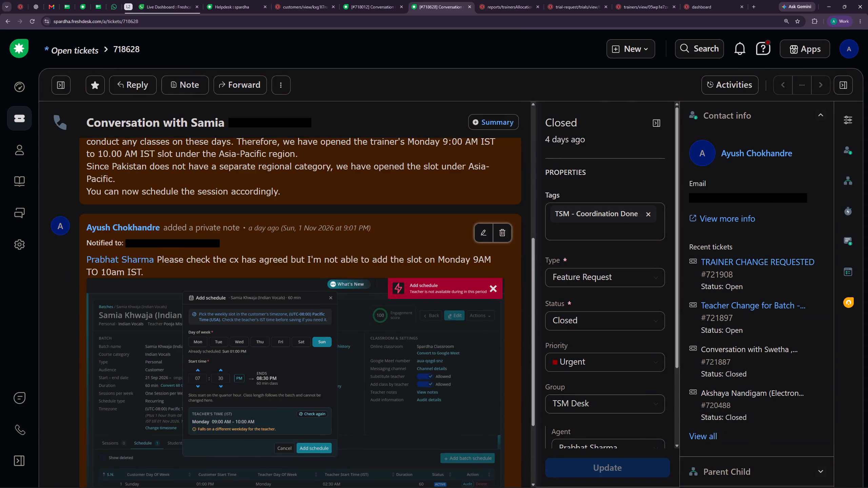
pyautogui.scroll(1, 375, 227)
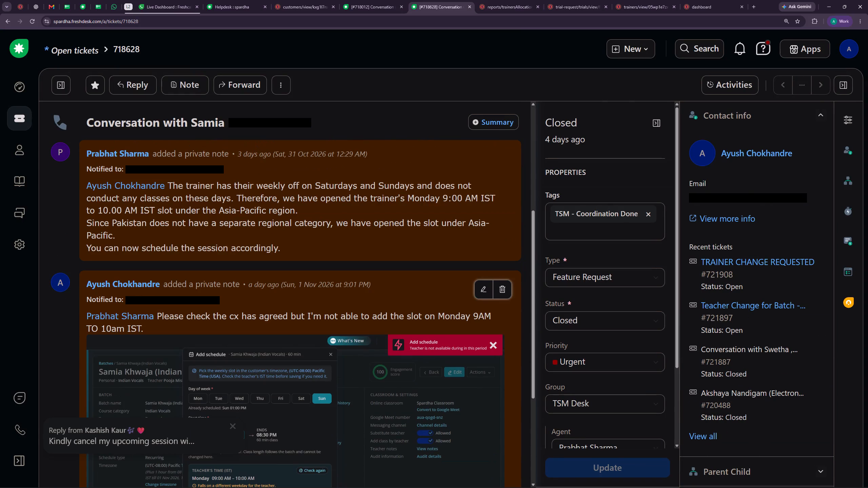
pyautogui.click(332, 353)
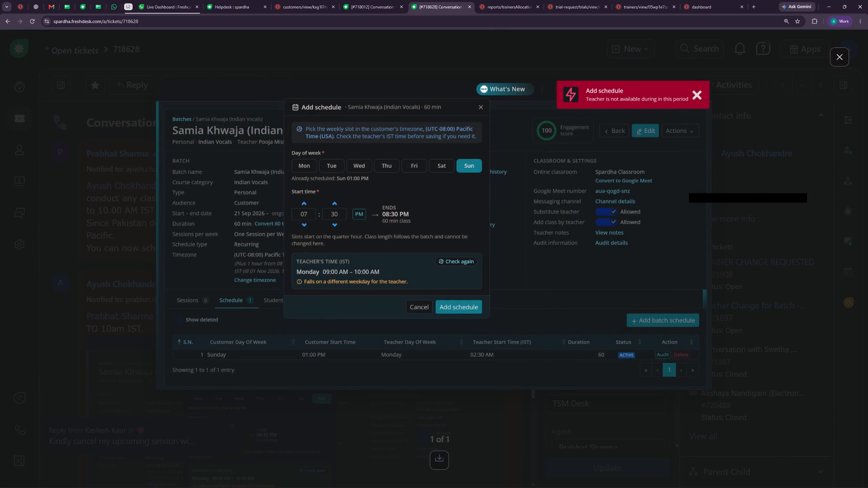
pyautogui.click(838, 58)
pyautogui.scroll(4, 185, 203)
pyautogui.moveTo(146, 22); pyautogui.dragTo(118, 22)
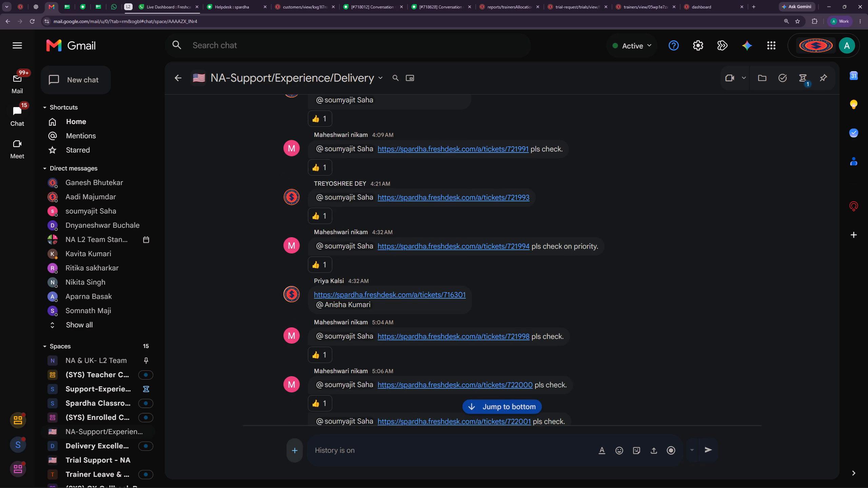
pyautogui.scroll(1, 631, 316)
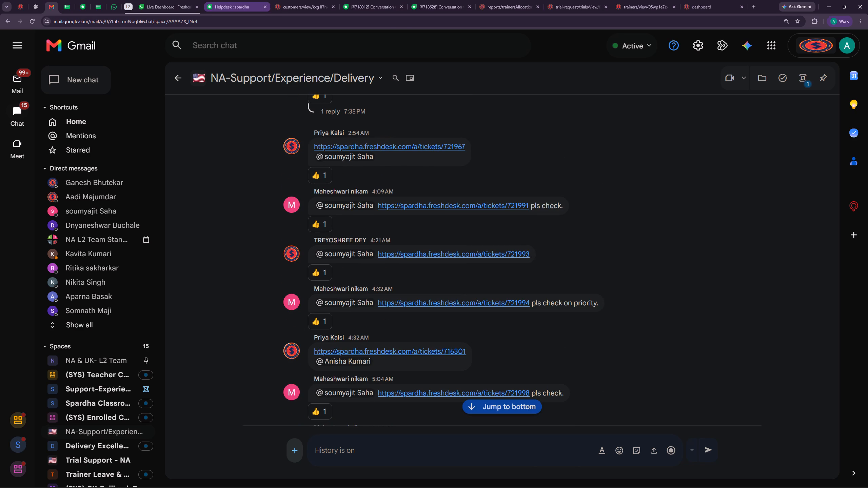
# Return to the helpdesk ticket list and look back through the notifications of the past two days, loading older ones.
pyautogui.click(235, 0)
pyautogui.click(737, 48)
pyautogui.scroll(-13, 580, 169)
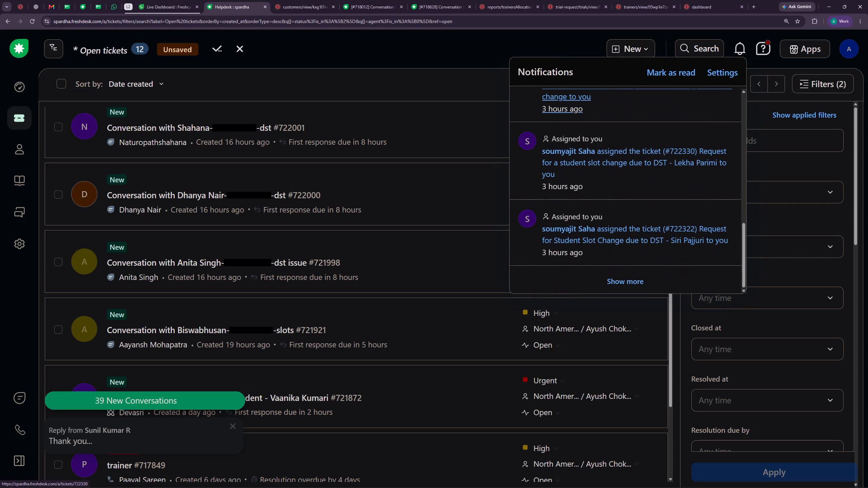
pyautogui.click(617, 284)
pyautogui.scroll(-10, 604, 217)
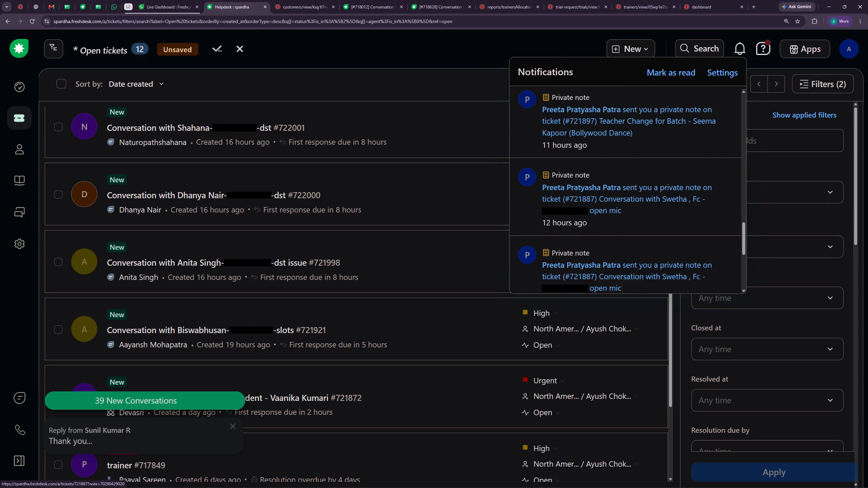
pyautogui.scroll(-5, 640, 216)
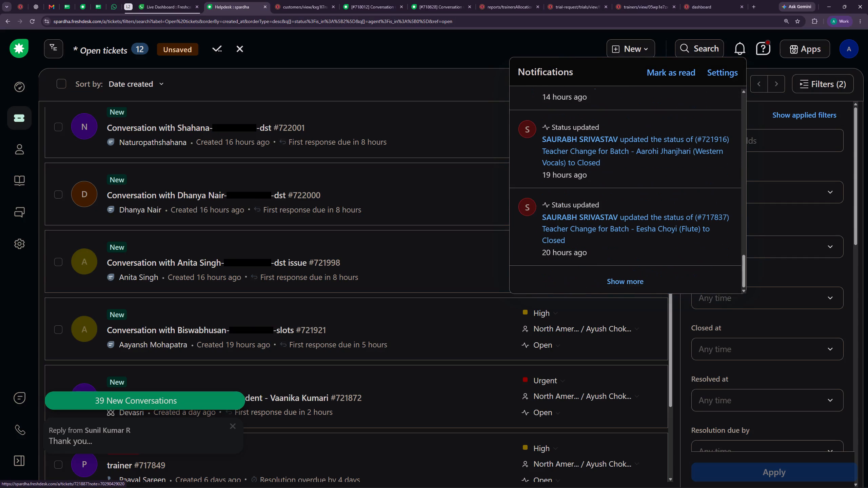
pyautogui.scroll(-4, 640, 216)
pyautogui.click(630, 281)
pyautogui.scroll(-5, 625, 220)
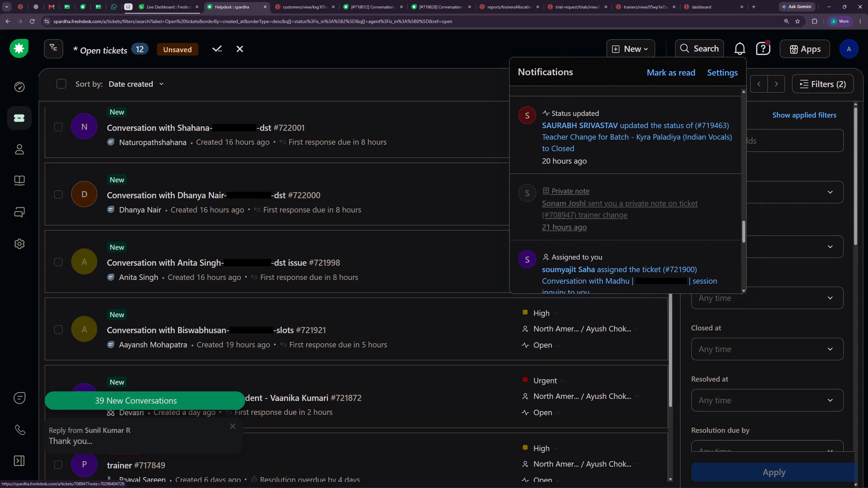
pyautogui.scroll(-4, 624, 219)
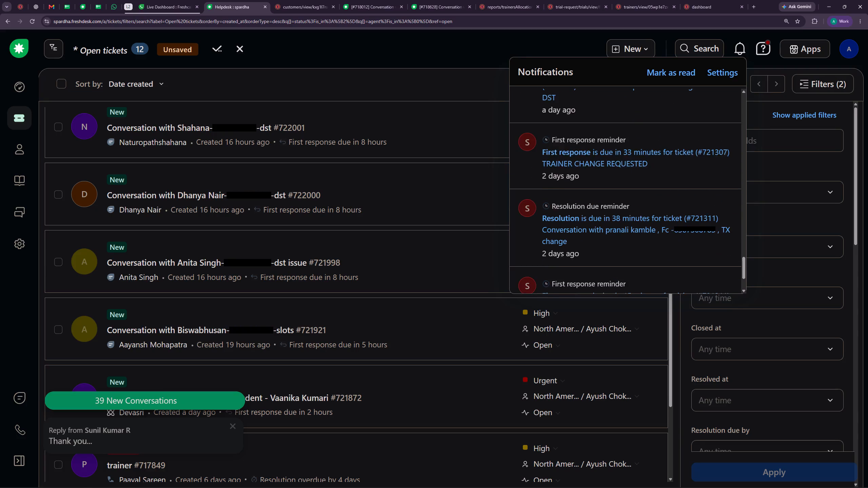
pyautogui.scroll(-5, 624, 219)
pyautogui.click(627, 281)
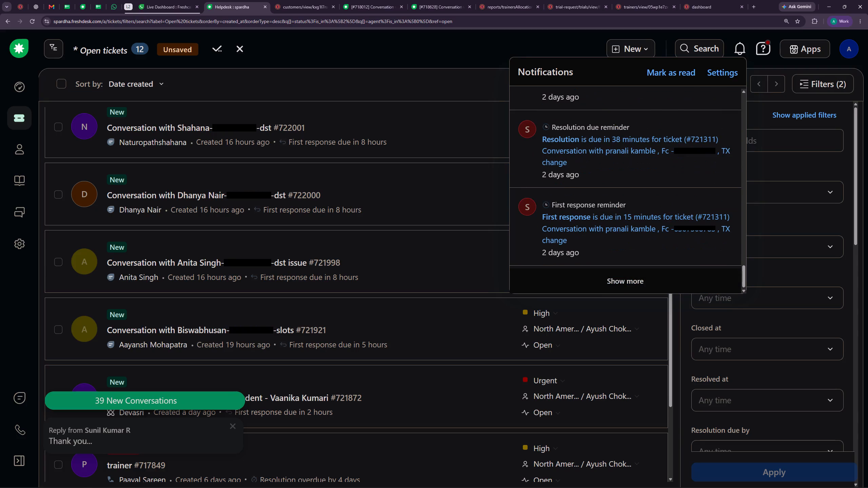
pyautogui.scroll(-4, 607, 245)
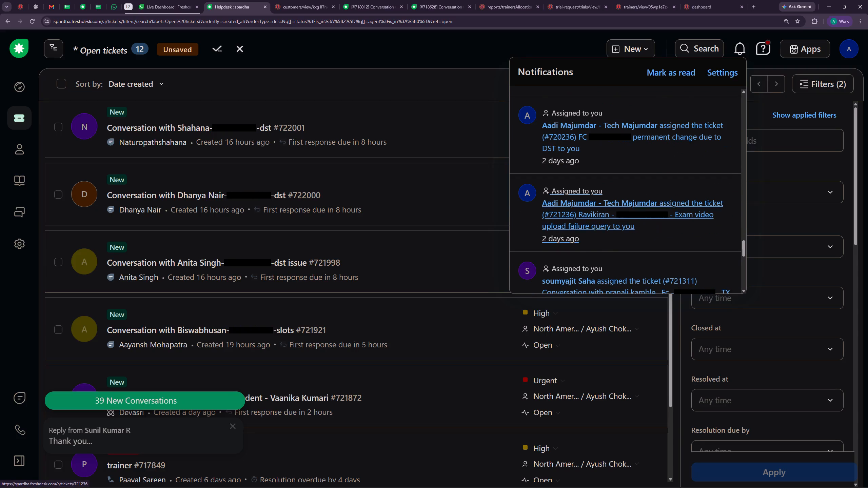
pyautogui.scroll(-4, 626, 226)
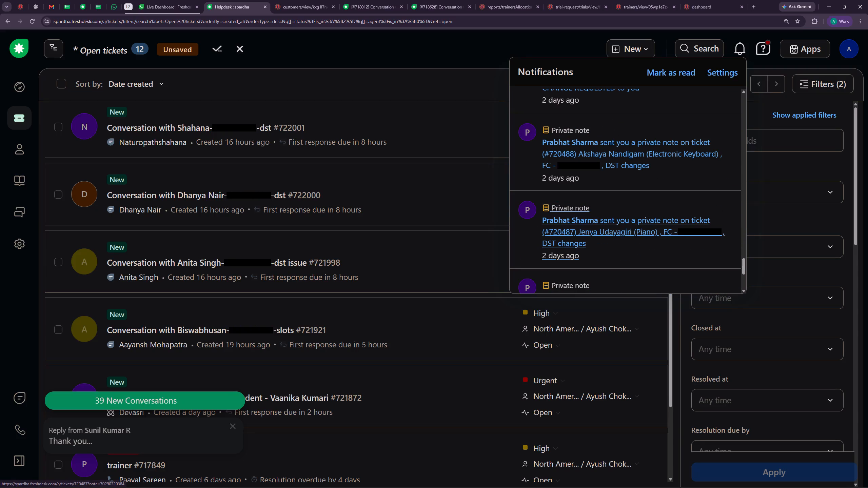
pyautogui.click(447, 68)
# Switch from the open tickets to the list of all unresolved tickets assigned to yourself.
pyautogui.scroll(5, 171, 174)
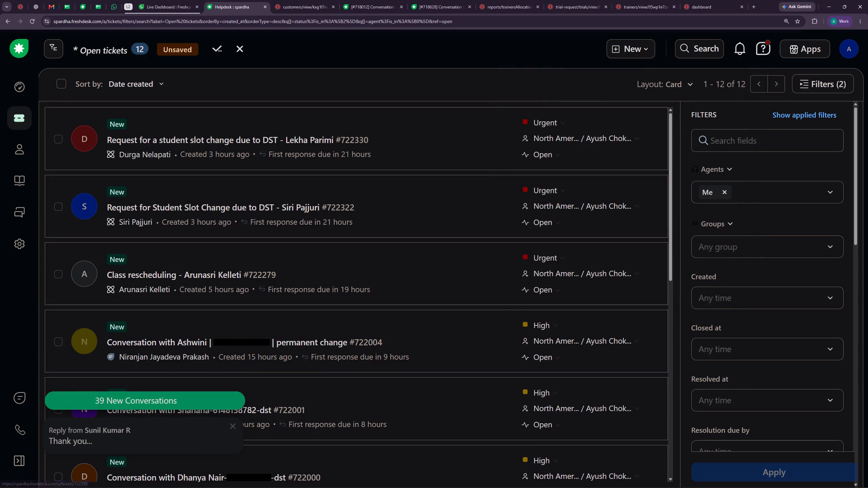
pyautogui.click(19, 84)
pyautogui.click(463, 137)
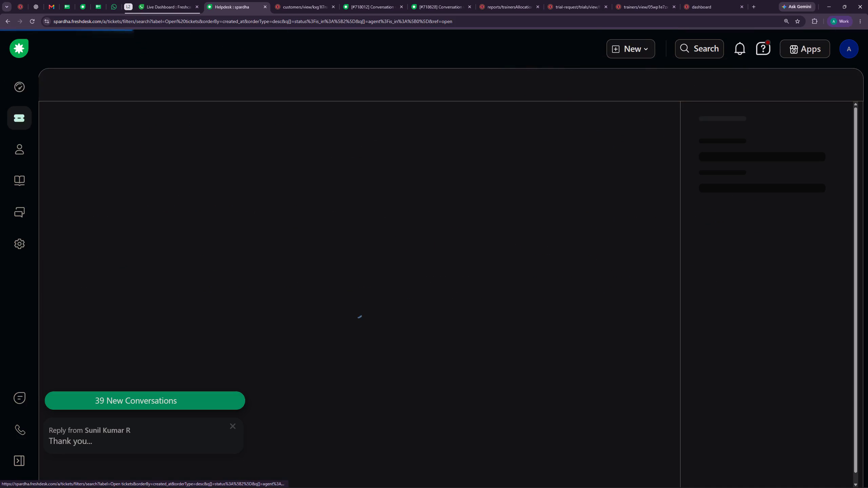
pyautogui.click(148, 151)
pyautogui.click(123, 134)
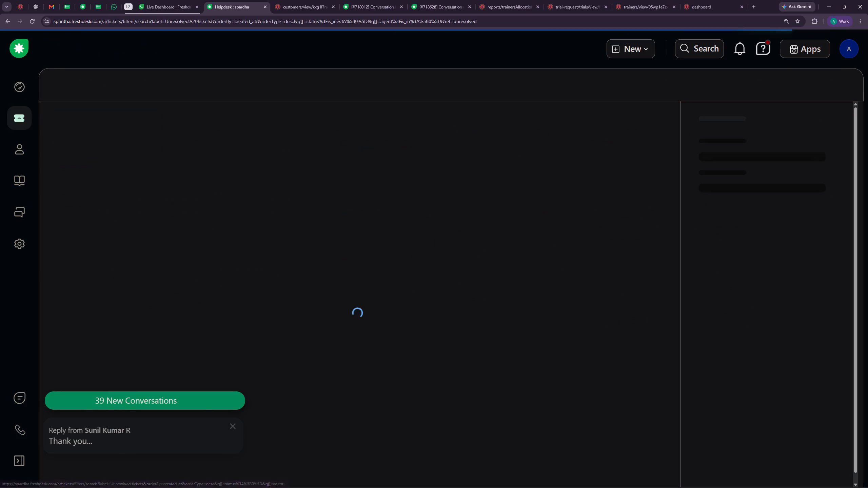
# Add Feature Request and Student Absent to the ticket types included in the unresolved tickets filter.
pyautogui.scroll(-1, 710, 286)
pyautogui.scroll(-1, 760, 298)
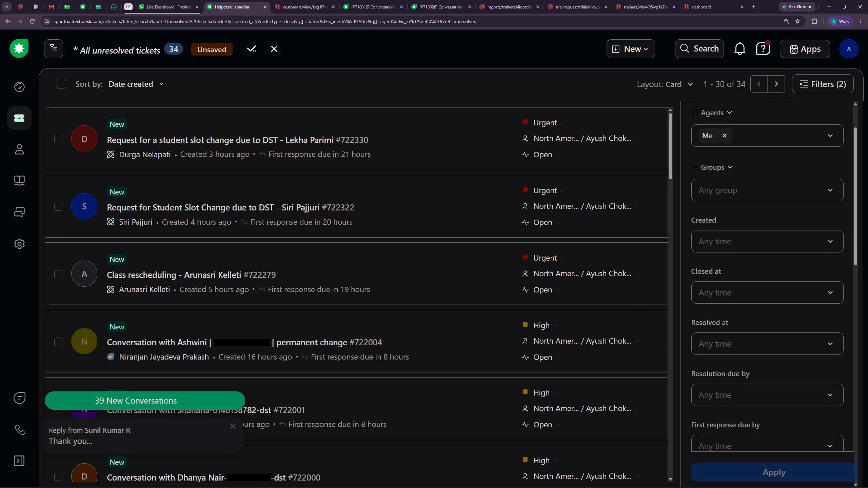
pyautogui.scroll(-3, 752, 365)
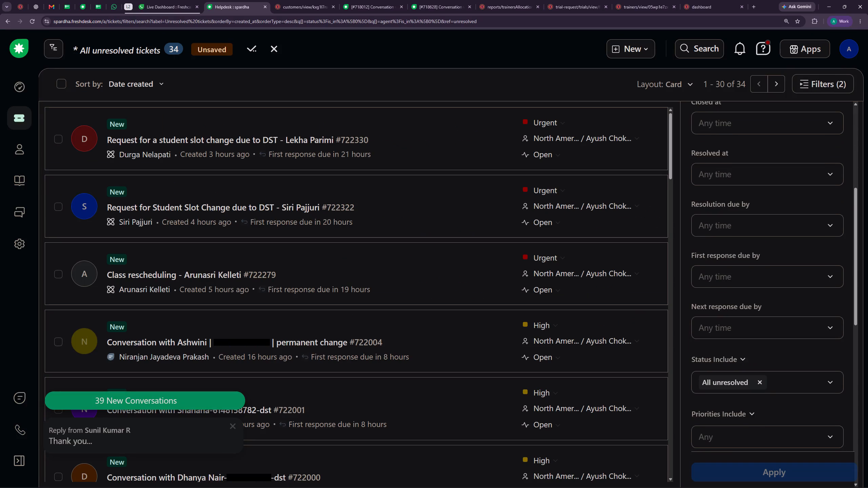
pyautogui.scroll(-1, 756, 377)
pyautogui.click(752, 383)
pyautogui.click(752, 383)
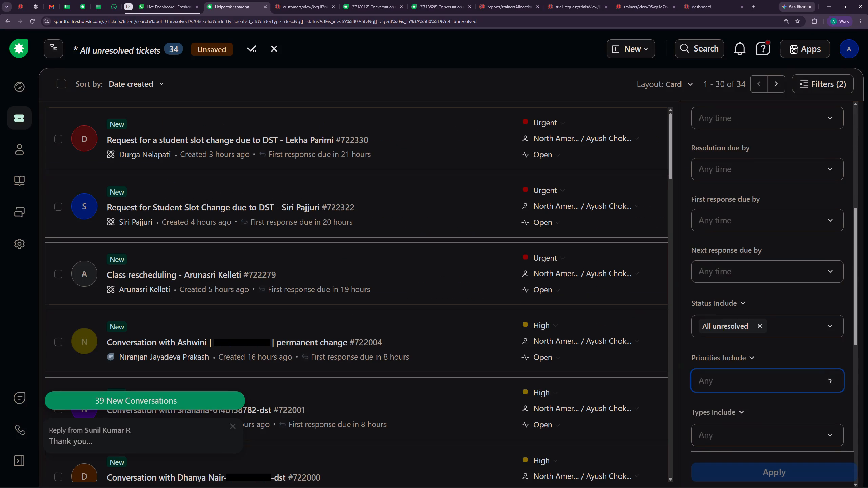
pyautogui.click(763, 439)
pyautogui.click(743, 342)
pyautogui.click(799, 429)
pyautogui.scroll(-1, 777, 328)
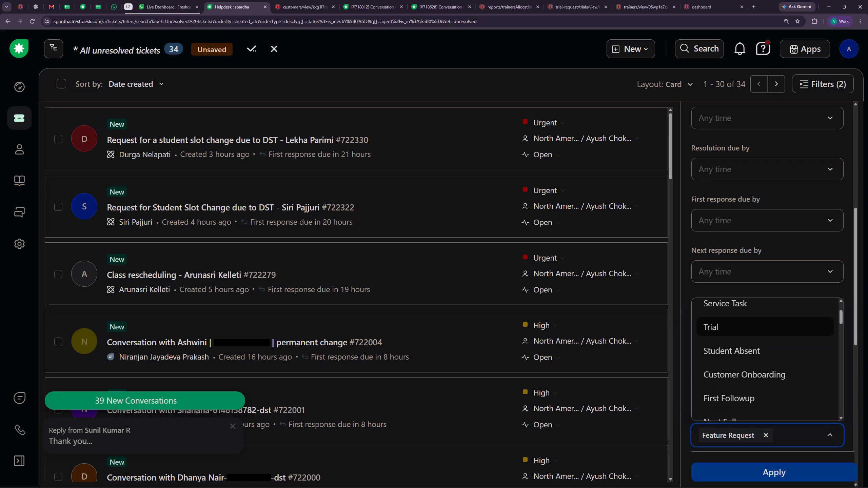
pyautogui.scroll(1, 745, 324)
pyautogui.scroll(-1, 737, 366)
pyautogui.click(752, 353)
# Add First Session and Customer Callback to the ticket types included in the unresolved tickets filter.
pyautogui.click(792, 439)
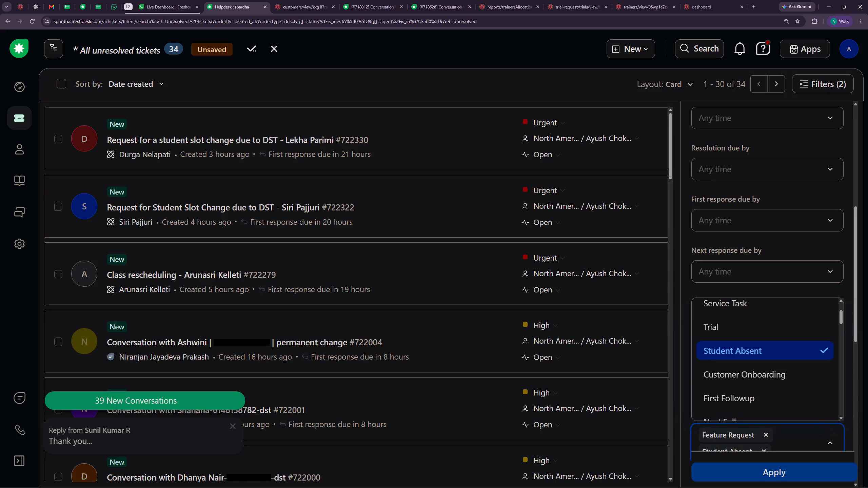
pyautogui.scroll(-1, 766, 351)
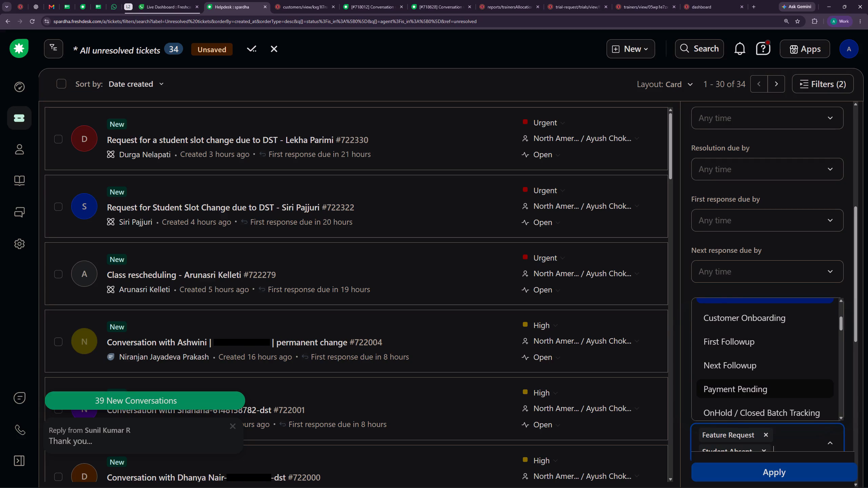
pyautogui.scroll(-1, 756, 391)
pyautogui.click(749, 403)
pyautogui.click(797, 433)
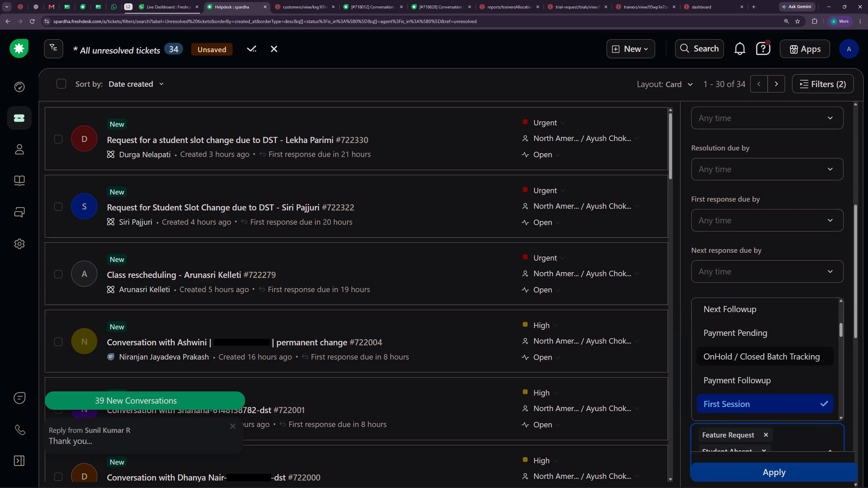
pyautogui.scroll(1, 768, 348)
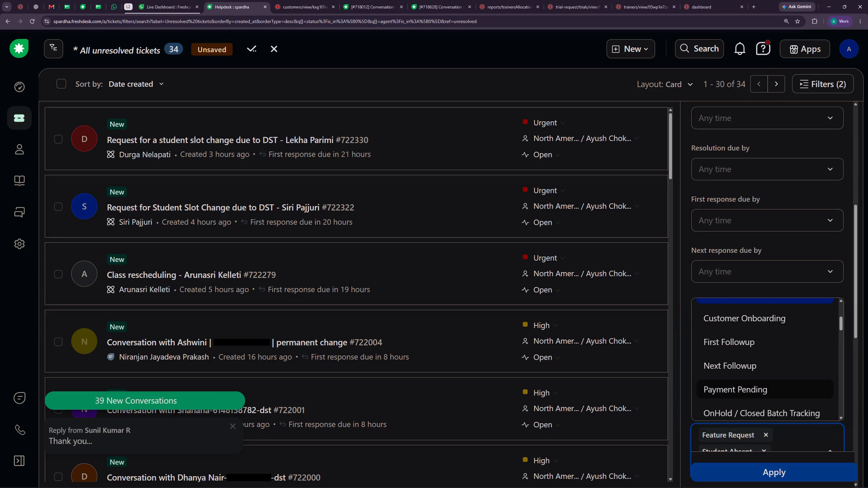
pyautogui.scroll(-3, 755, 401)
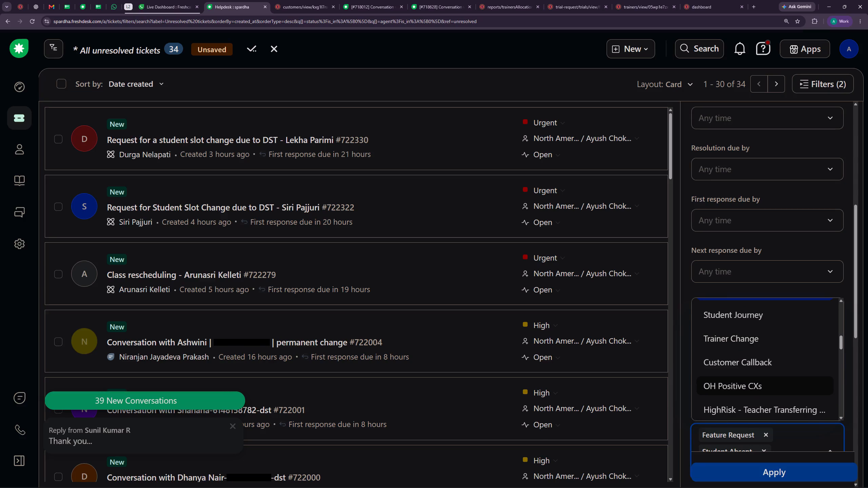
pyautogui.click(753, 364)
# Add the HighRisk types for Teacher Transferring, Negative Teacher feedback and Lower Rating to the included ticket types.
pyautogui.click(788, 430)
pyautogui.scroll(-1, 761, 374)
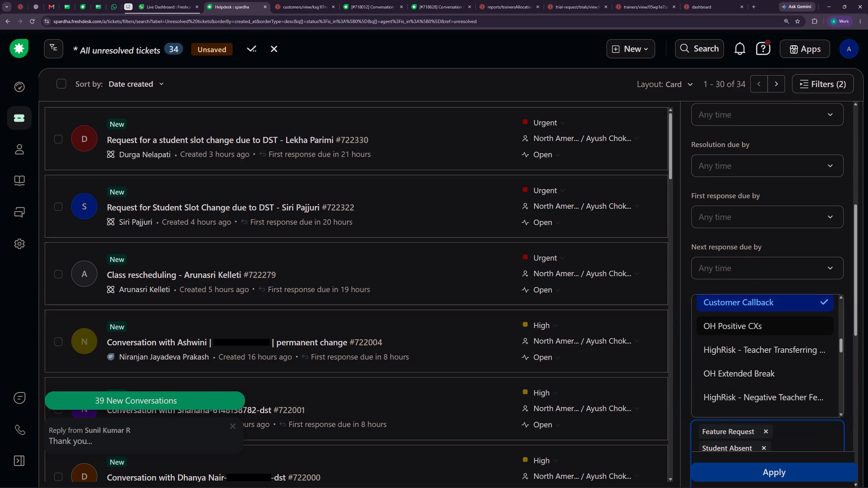
pyautogui.click(759, 354)
pyautogui.click(799, 430)
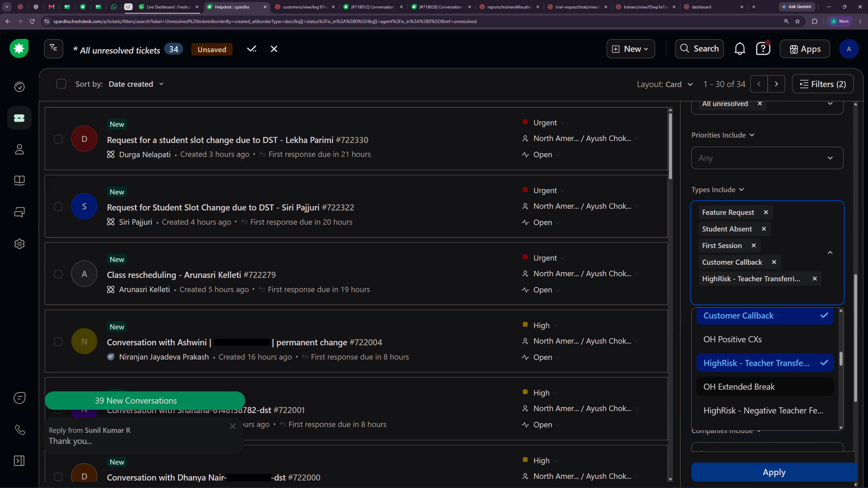
pyautogui.click(753, 410)
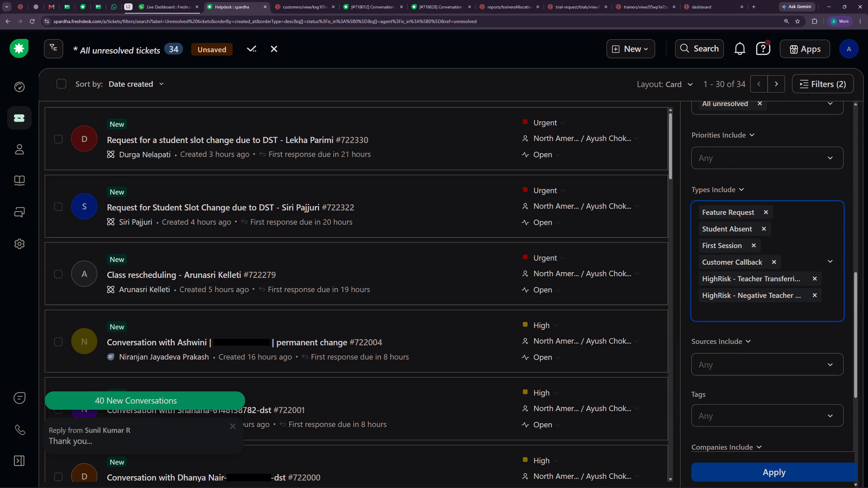
pyautogui.click(782, 311)
pyautogui.scroll(-1, 770, 364)
pyautogui.scroll(1, 770, 356)
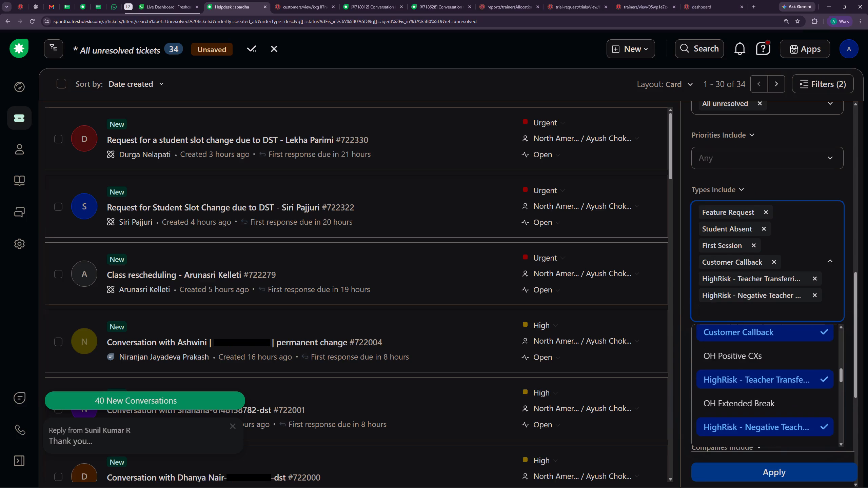
pyautogui.scroll(-1, 771, 356)
pyautogui.click(776, 396)
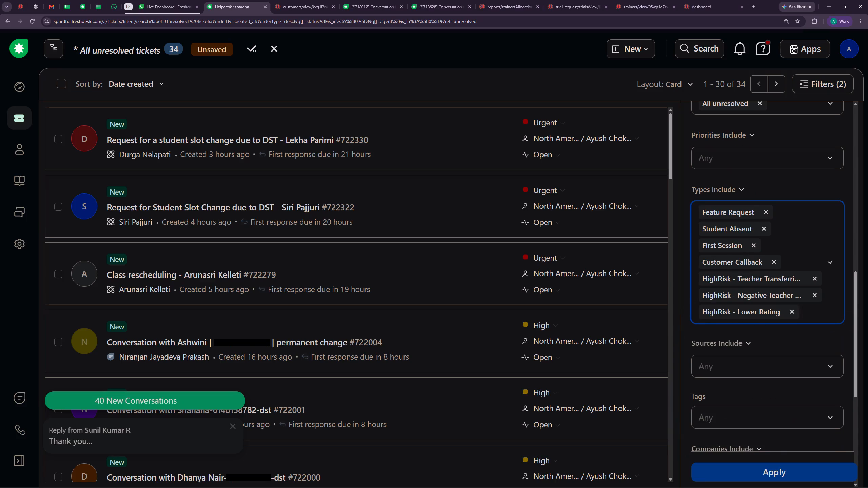
# Add Lower Session Rating and TeacherServiceRequest to the ticket types included in the filter.
pyautogui.click(817, 312)
pyautogui.scroll(-1, 783, 343)
pyautogui.click(780, 384)
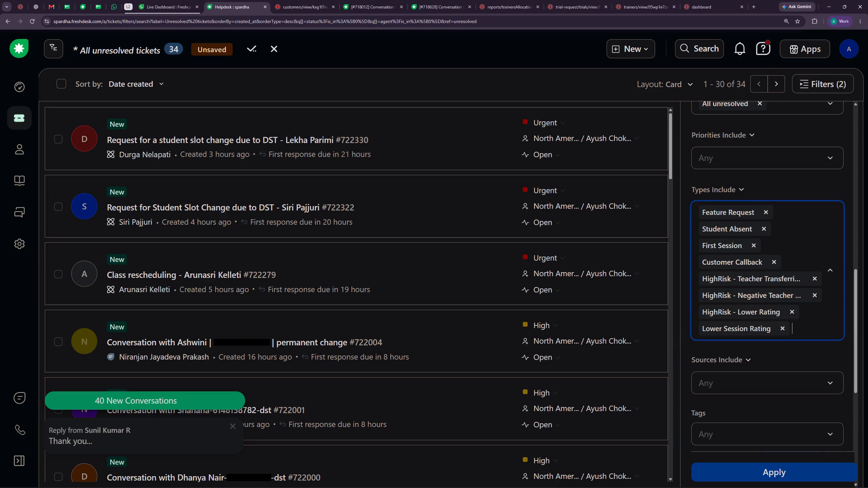
pyautogui.click(807, 328)
pyautogui.scroll(-1, 777, 360)
pyautogui.click(778, 373)
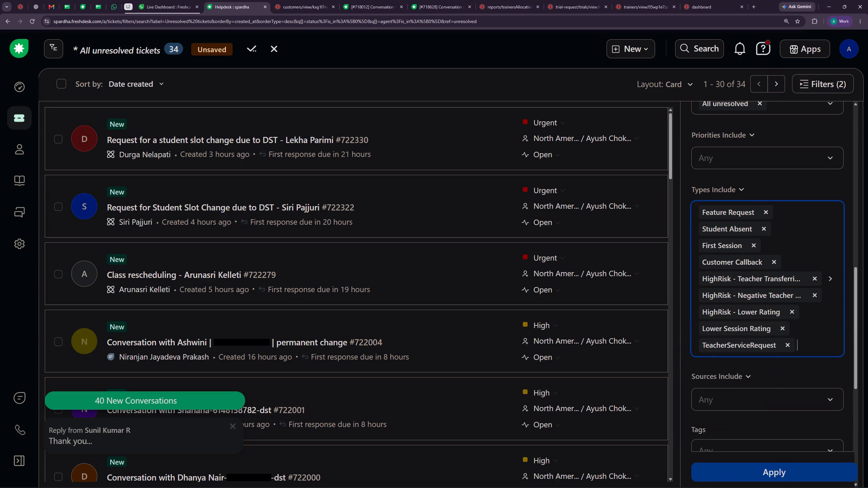
# Look through the remaining available ticket types after TeacherServiceRequest for others to include, and close the type list.
pyautogui.click(818, 345)
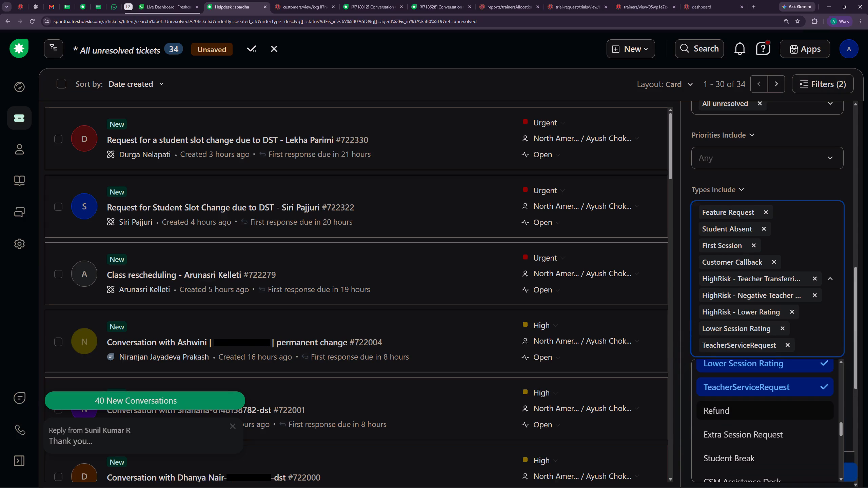
pyautogui.scroll(-1, 759, 412)
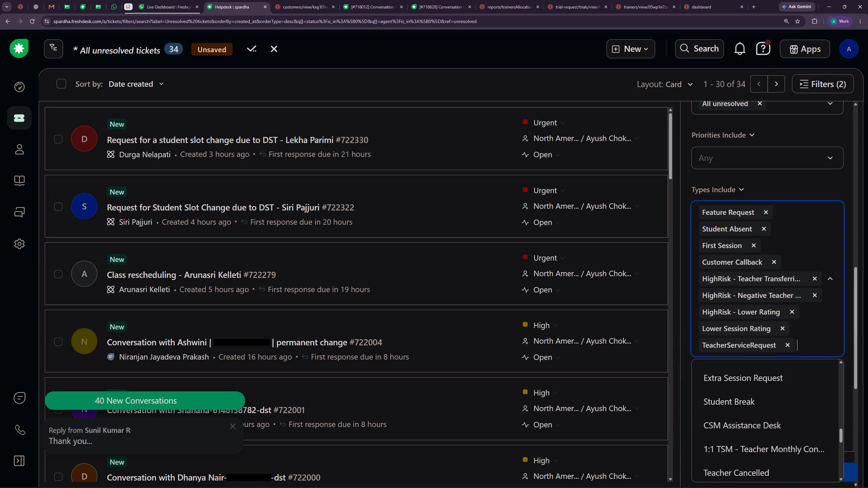
pyautogui.scroll(2, 756, 404)
pyautogui.scroll(-1, 756, 411)
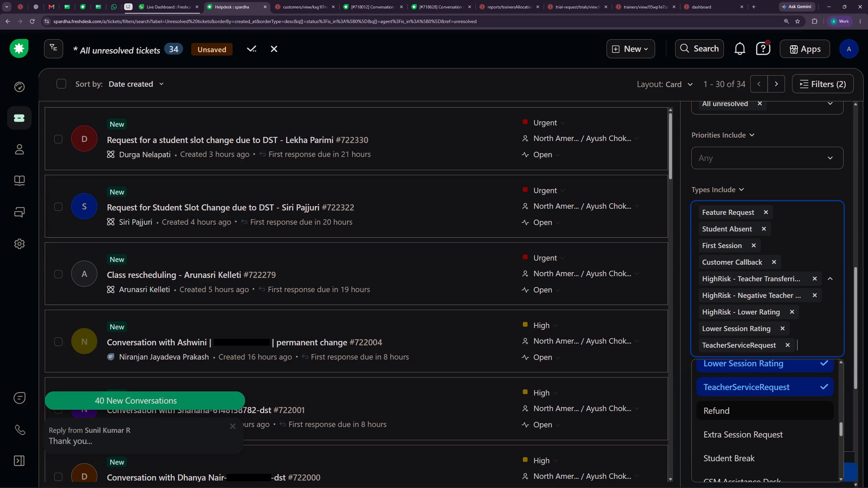
pyautogui.scroll(-6, 773, 415)
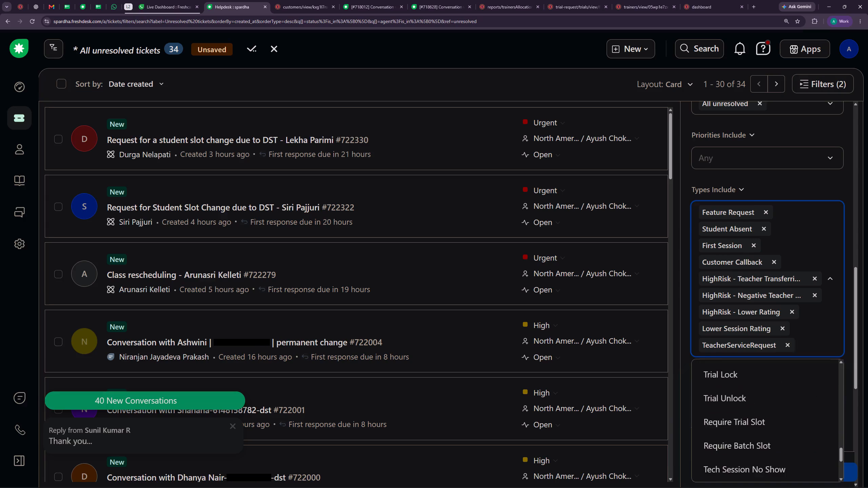
pyautogui.scroll(-7, 773, 415)
pyautogui.click(785, 185)
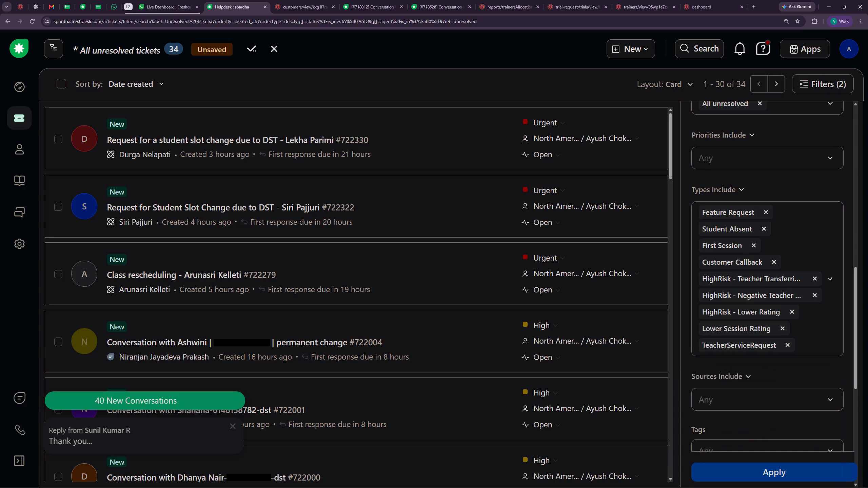
# Apply the selected ticket types to the unresolved tickets filter.
pyautogui.click(784, 474)
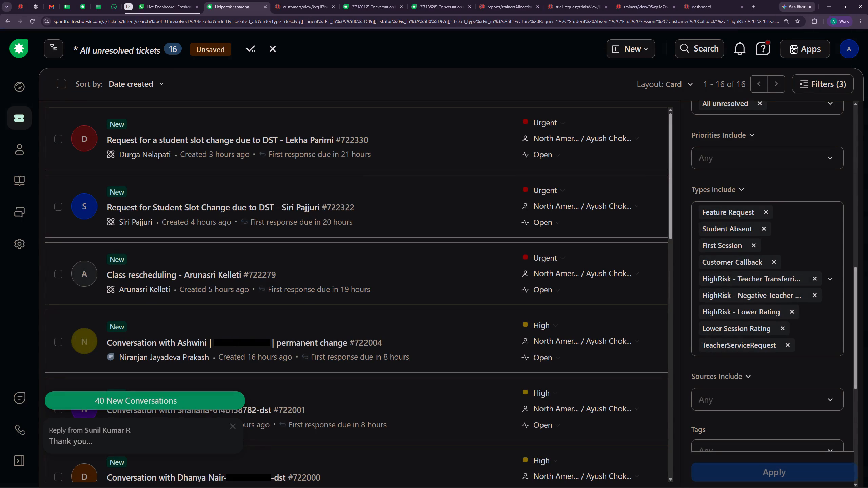
# Open ticket #722330 to read the teacher's DST slot change request, dismiss the chat notification, and return to the ticket list.
pyautogui.click(206, 137)
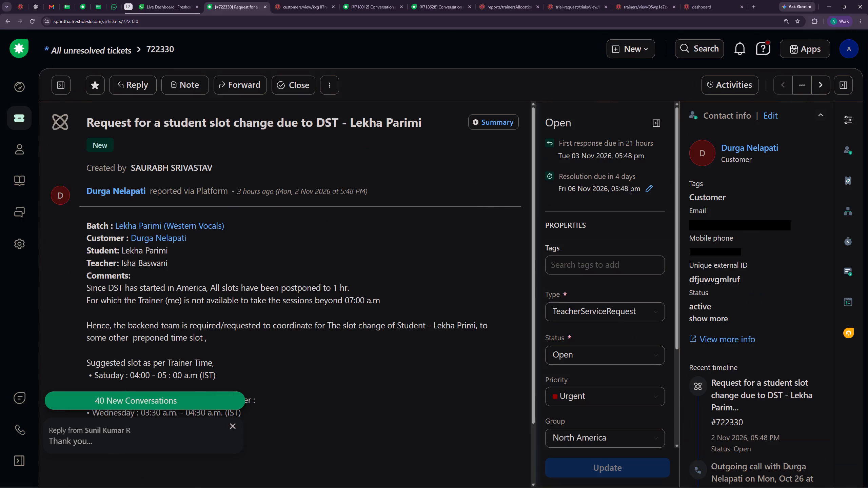
pyautogui.click(231, 423)
pyautogui.moveTo(157, 155); pyautogui.dragTo(161, 157)
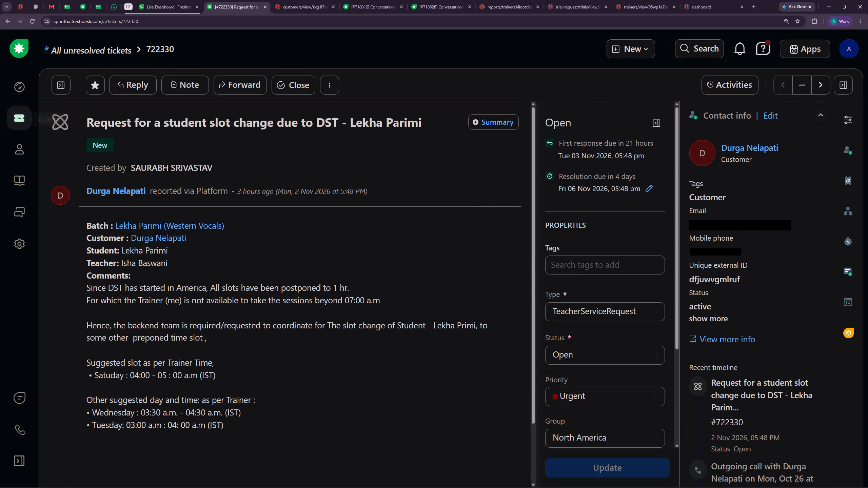
pyautogui.moveTo(161, 157); pyautogui.dragTo(189, 163)
pyautogui.scroll(-20, 233, 289)
pyautogui.scroll(-13, 233, 289)
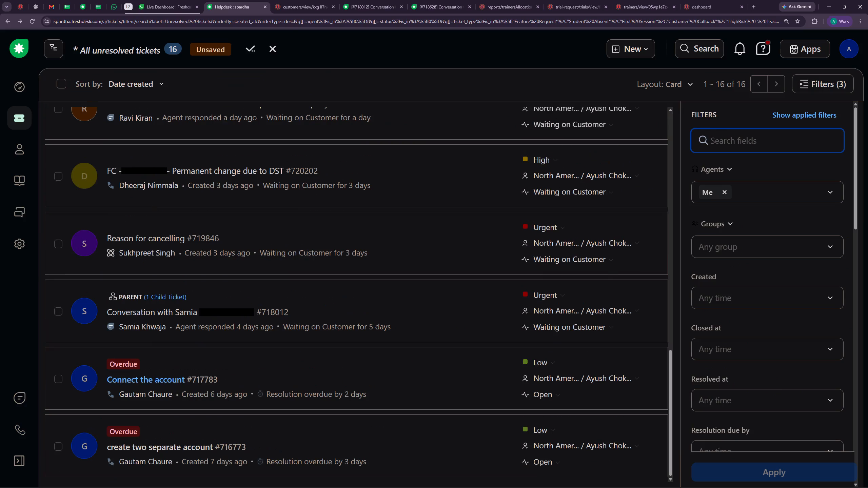
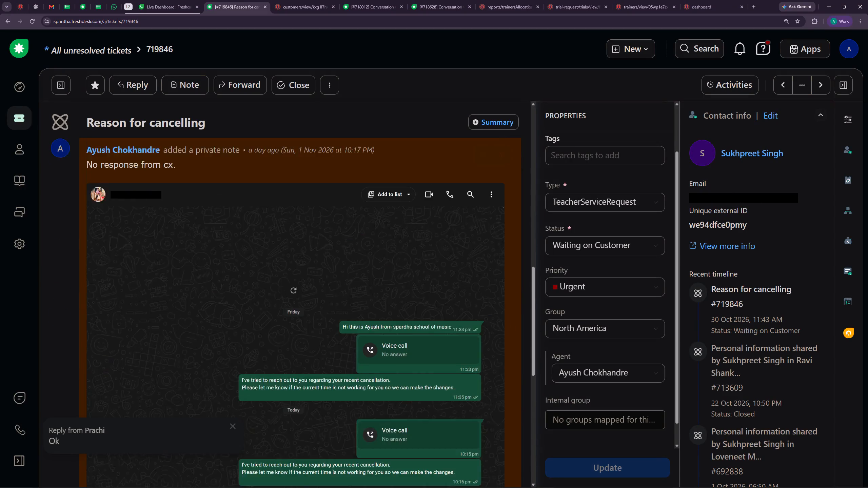
# Draft a private note on the Reason for cancelling ticket stating "No response from cx." with the customer chat screenshot.
pyautogui.scroll(4, 294, 334)
pyautogui.scroll(-9, 288, 337)
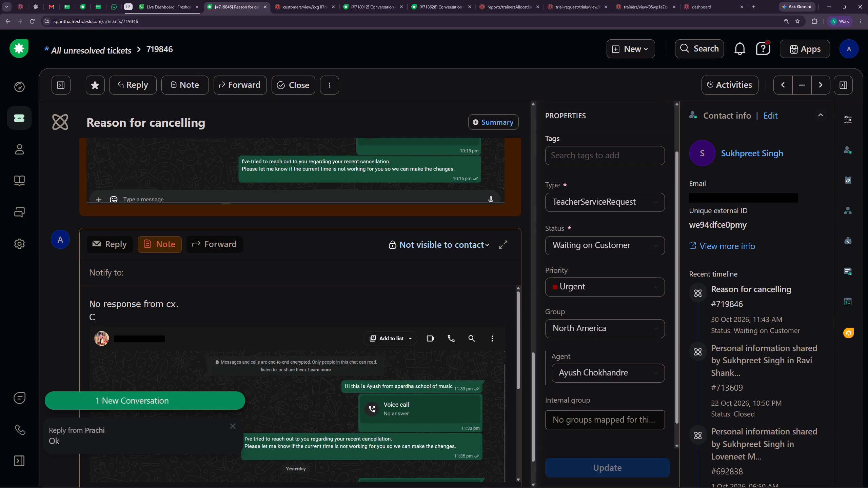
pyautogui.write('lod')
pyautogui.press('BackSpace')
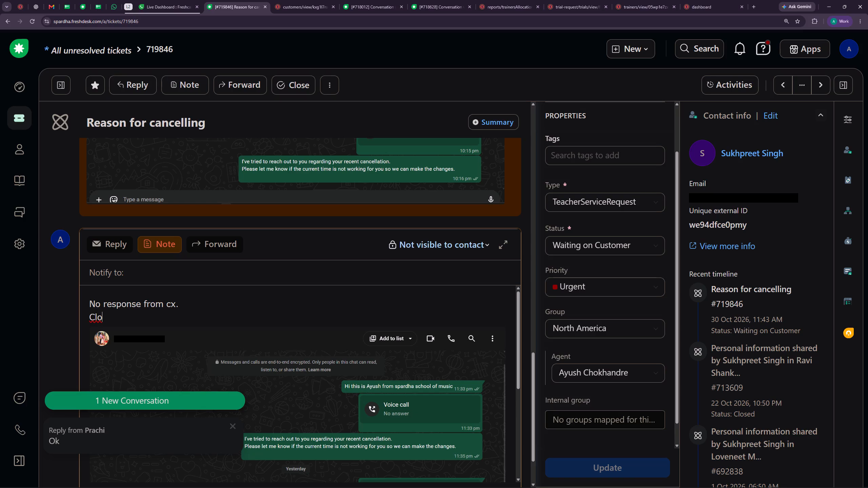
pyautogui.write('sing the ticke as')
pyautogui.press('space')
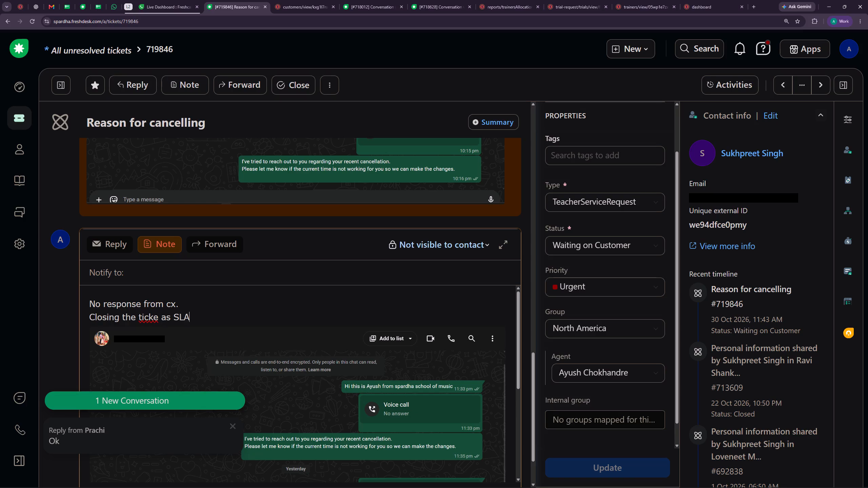
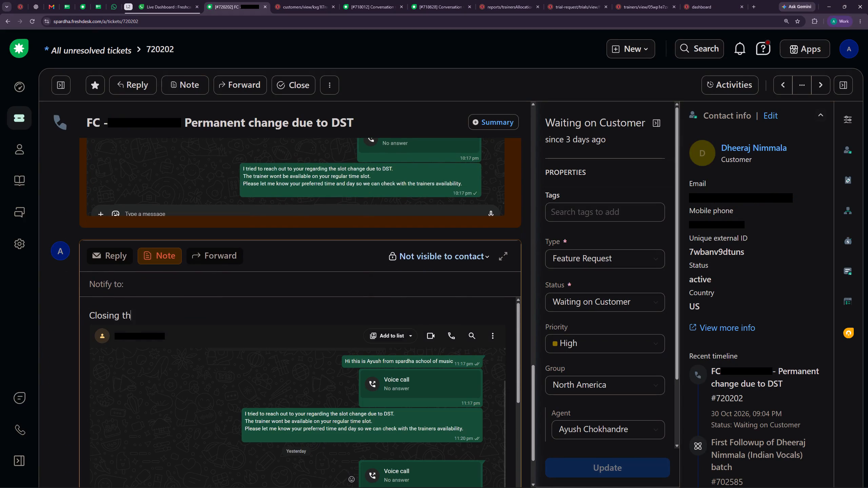
# Complete the sentence above the chat screenshot in ticket 720202's private note as "Closing the ticket as SLA is breaching.".
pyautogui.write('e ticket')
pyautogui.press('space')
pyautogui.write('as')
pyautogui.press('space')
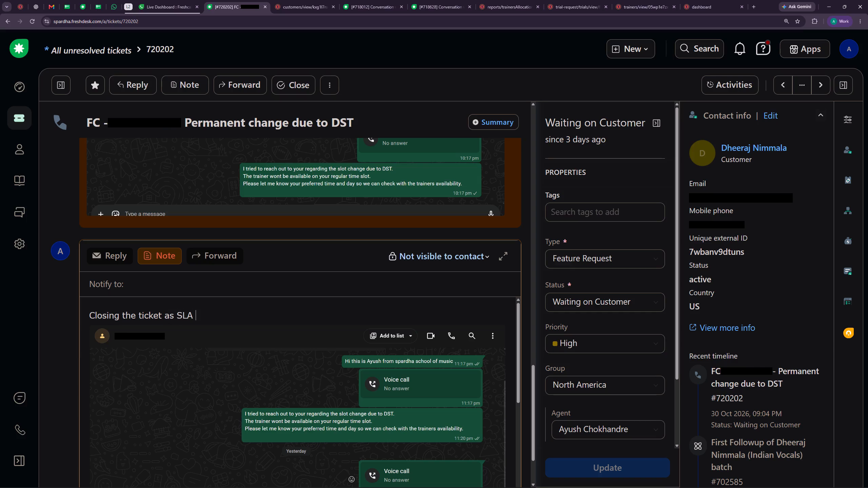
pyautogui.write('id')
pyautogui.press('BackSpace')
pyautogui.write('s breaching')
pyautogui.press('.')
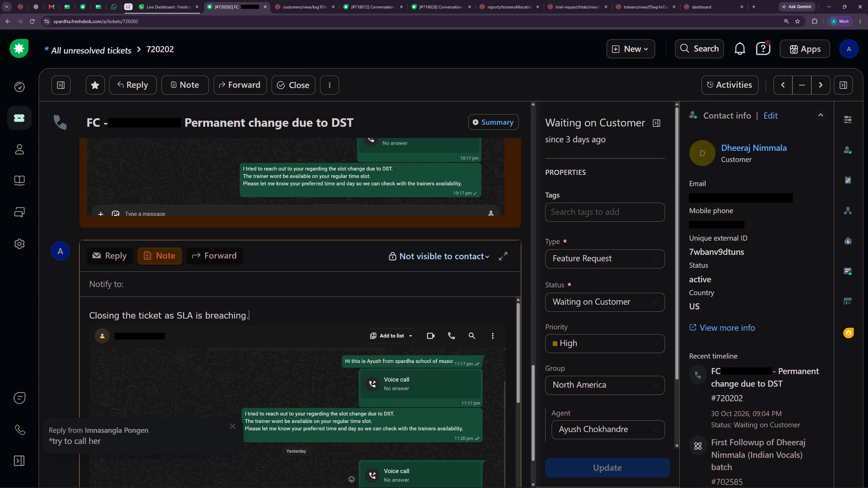
pyautogui.click(88, 313)
pyautogui.hotkey('shift', 'Return')
pyautogui.click(101, 302)
pyautogui.press('b')
pyautogui.press('BackSpace')
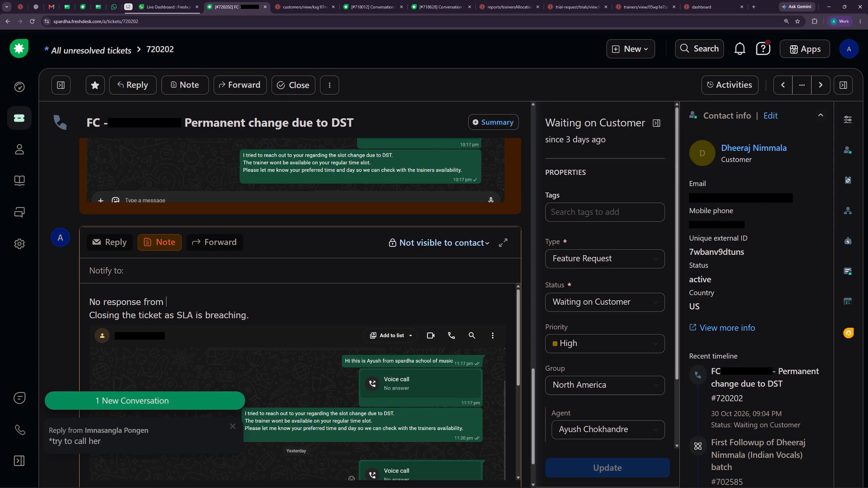
pyautogui.scroll(-5, 200, 324)
pyautogui.click(446, 466)
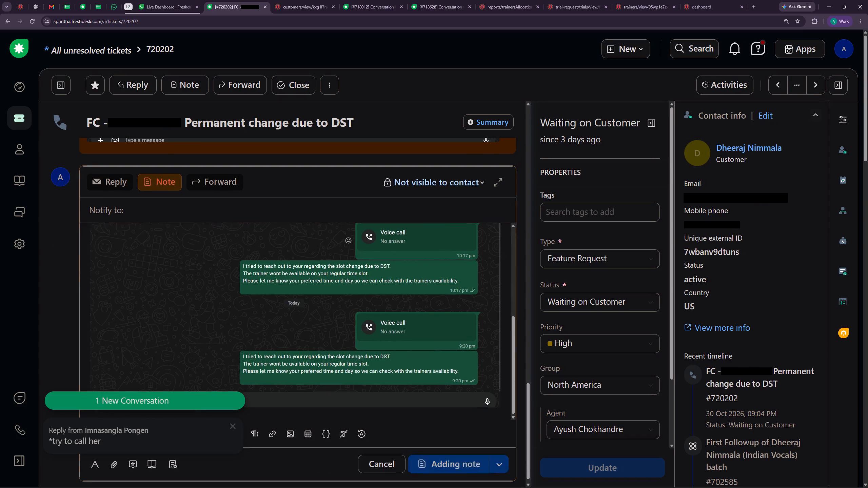
# Set ticket #720202's status to Closed and update its properties.
pyautogui.click(623, 298)
pyautogui.click(604, 391)
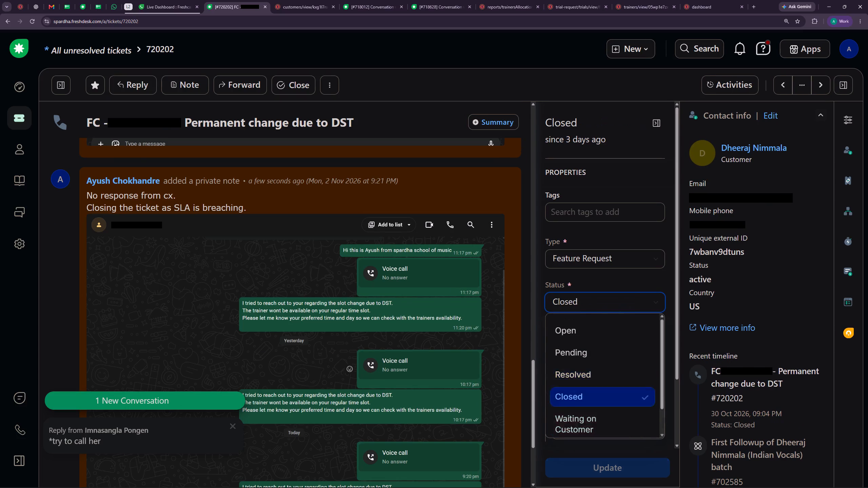
pyautogui.click(613, 469)
pyautogui.click(776, 84)
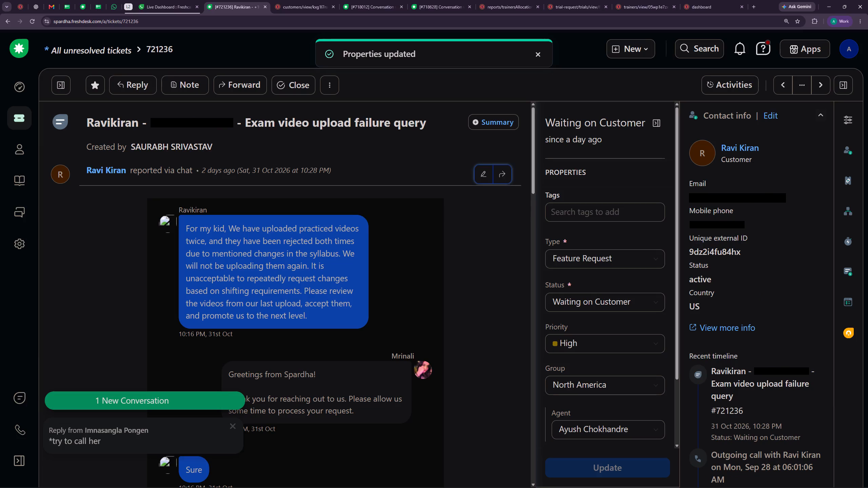
pyautogui.click(230, 427)
pyautogui.scroll(-7, 296, 372)
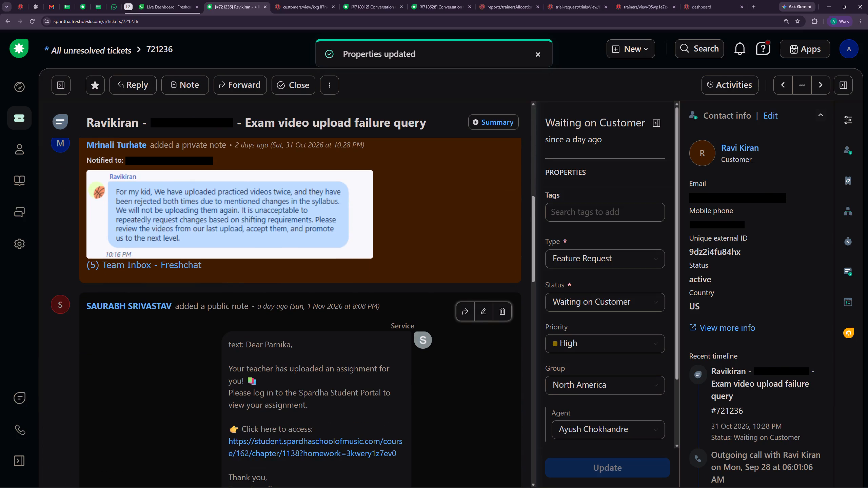
pyautogui.scroll(-1, 303, 257)
pyautogui.scroll(1, 316, 242)
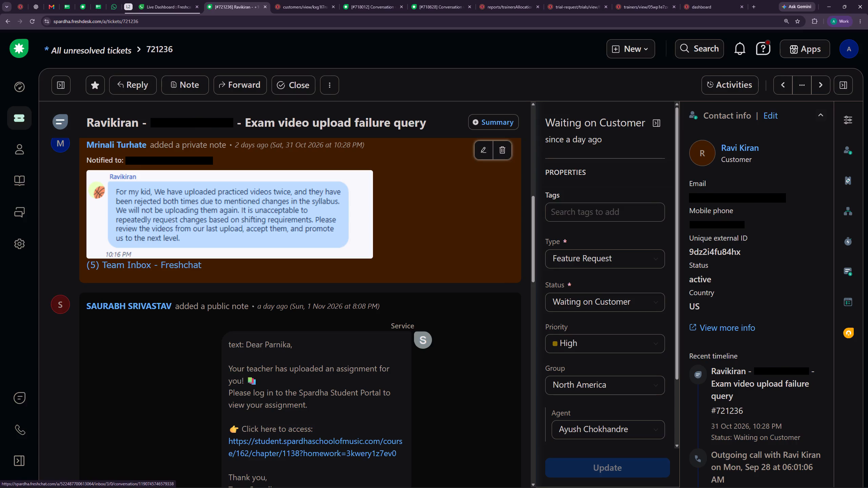
pyautogui.scroll(-5, 277, 188)
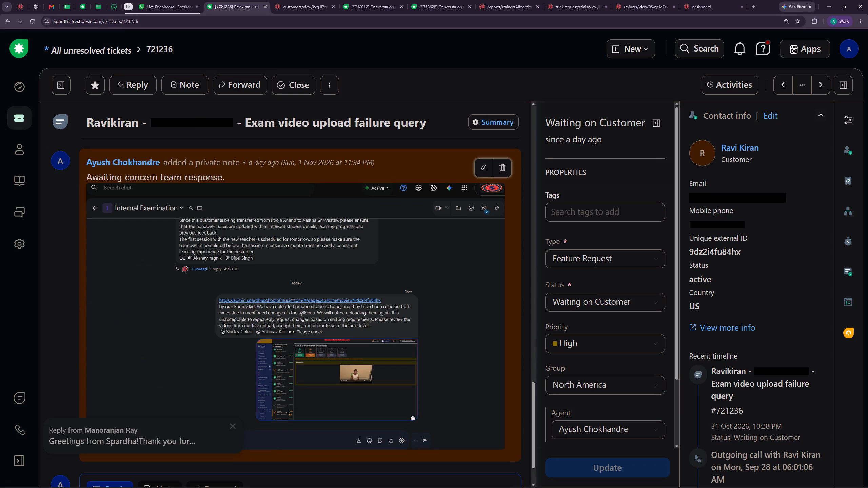
# Search the Spardha admin batches by family unique number using the ticket contact's mobile number, and open the matching Electronic Keyboard batch.
pyautogui.moveTo(749, 225); pyautogui.dragTo(701, 227)
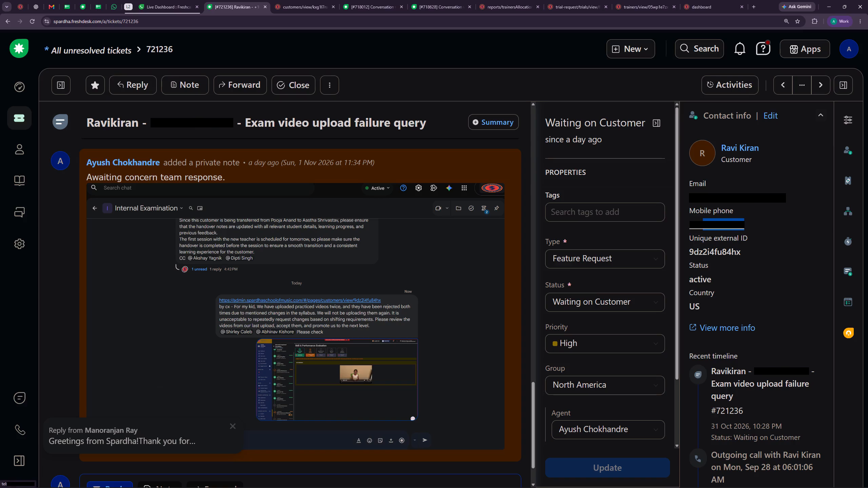
pyautogui.moveTo(701, 227); pyautogui.dragTo(698, 227)
pyautogui.hotkey('ctrl', 'c')
pyautogui.click(321, 0)
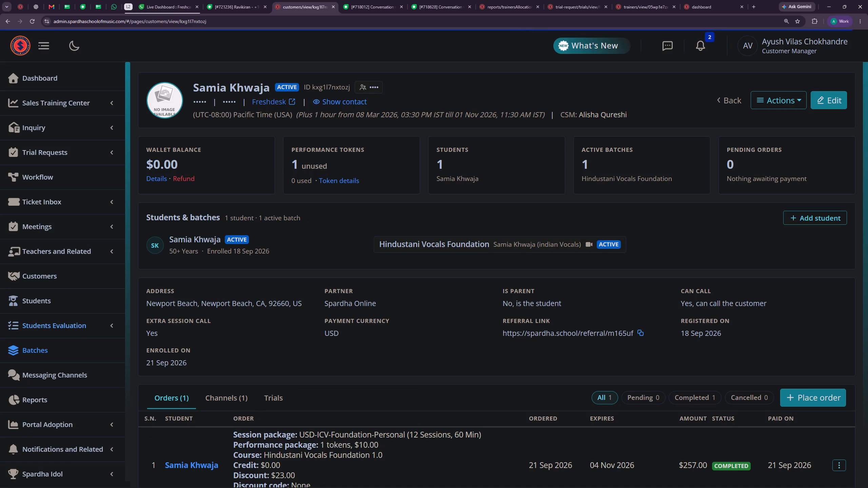
pyautogui.click(45, 351)
pyautogui.moveTo(448, 126); pyautogui.dragTo(289, 128)
pyautogui.hotkey('ctrl', 'v')
pyautogui.click(164, 151)
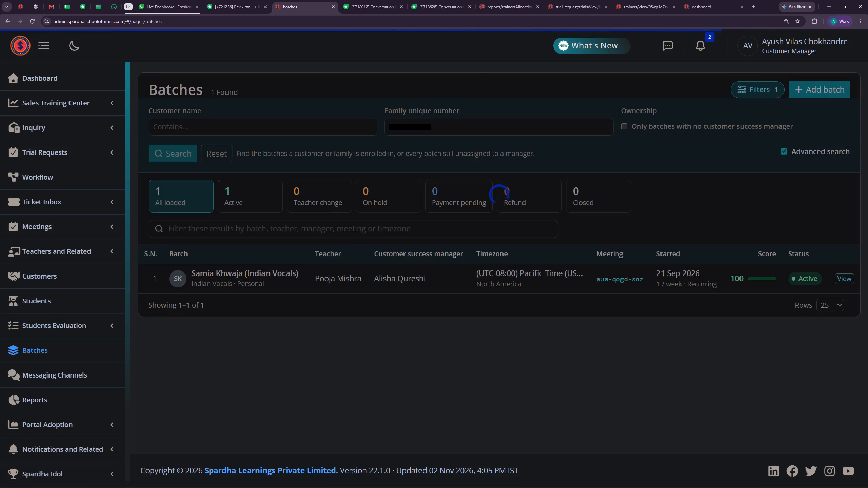
pyautogui.click(844, 276)
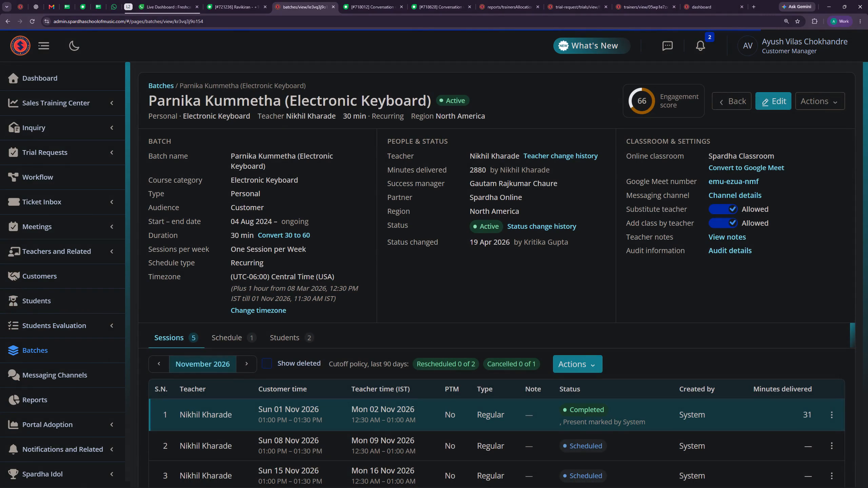
# Copy the teacher's name from the Electronic Keyboard batch and search the Teachers list for it.
pyautogui.moveTo(458, 157); pyautogui.dragTo(520, 151)
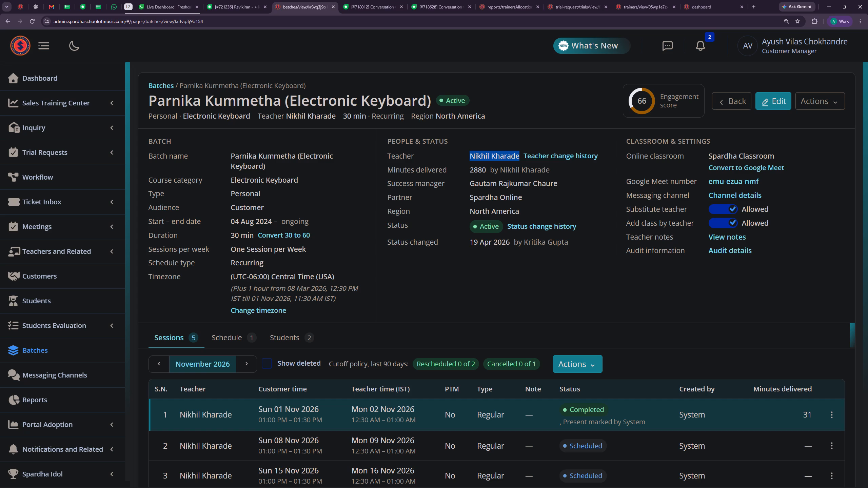
pyautogui.hotkey('ctrl', 'c')
pyautogui.click(649, 0)
pyautogui.click(586, 0)
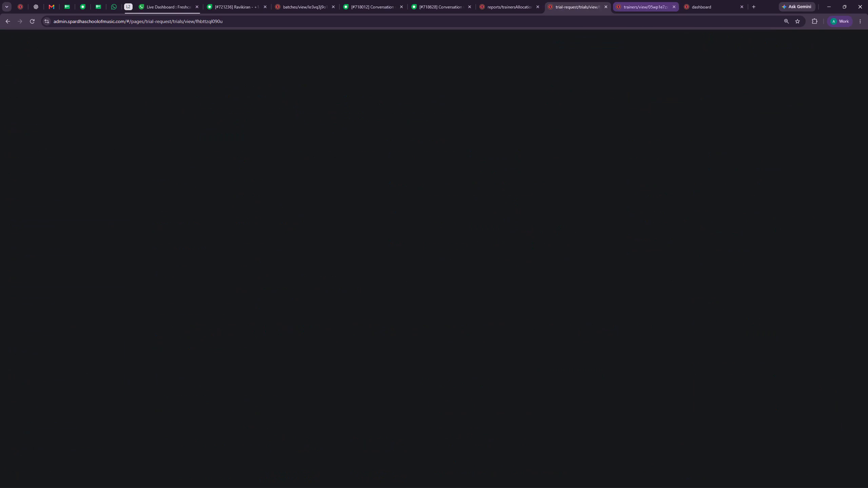
pyautogui.click(651, 0)
pyautogui.moveTo(213, 220); pyautogui.dragTo(207, 220)
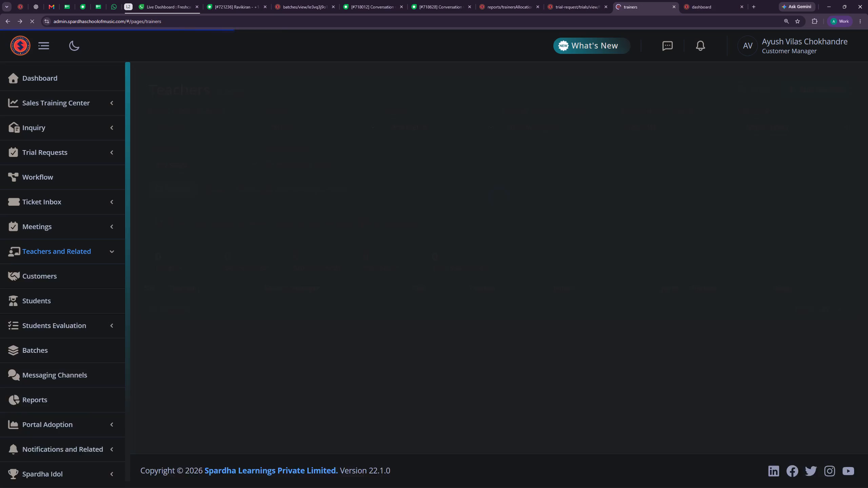
pyautogui.click(203, 131)
pyautogui.hotkey('ctrl', 'v')
pyautogui.click(165, 192)
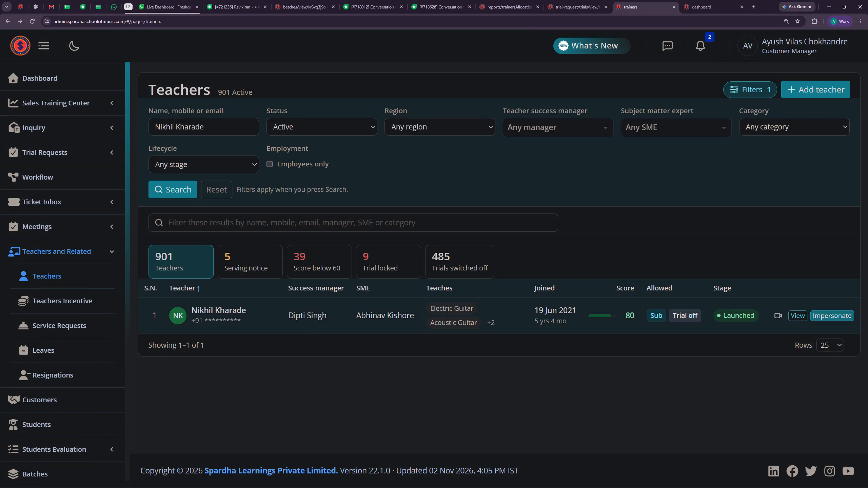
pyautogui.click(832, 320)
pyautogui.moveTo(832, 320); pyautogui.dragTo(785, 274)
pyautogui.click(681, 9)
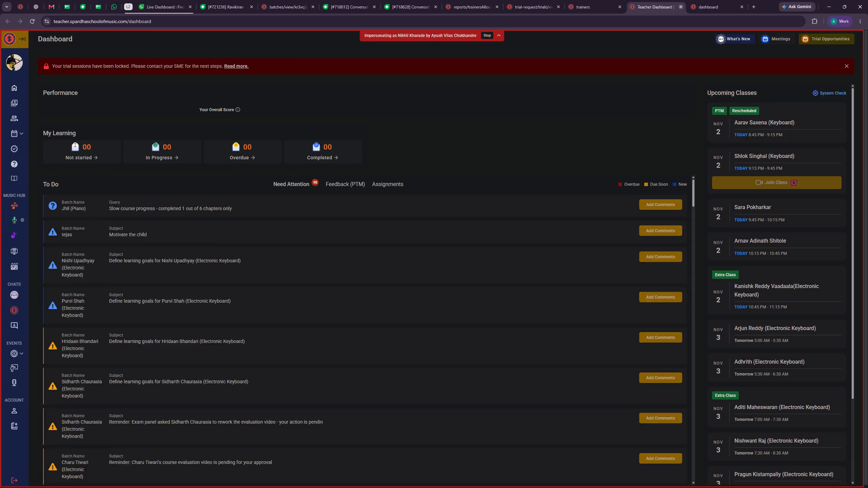
# Open the found teacher's profile and examine the SME, success manager and teaching setup details.
pyautogui.click(796, 317)
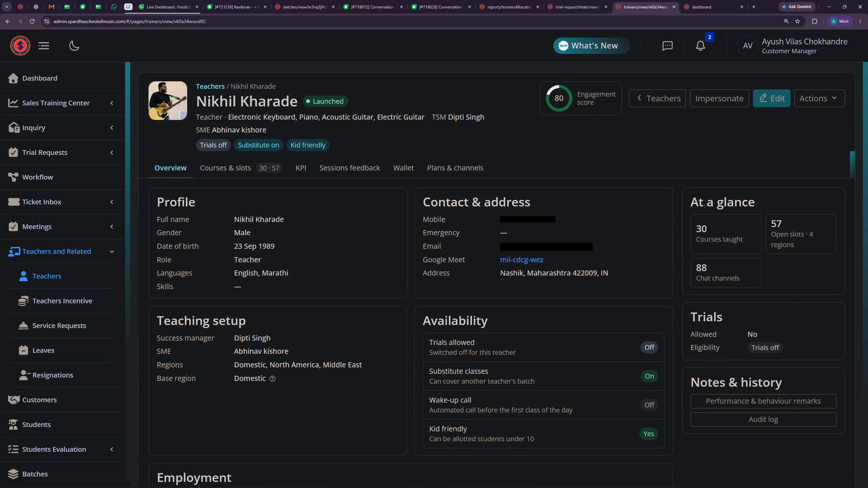
pyautogui.scroll(4, 484, 255)
pyautogui.scroll(-2, 484, 255)
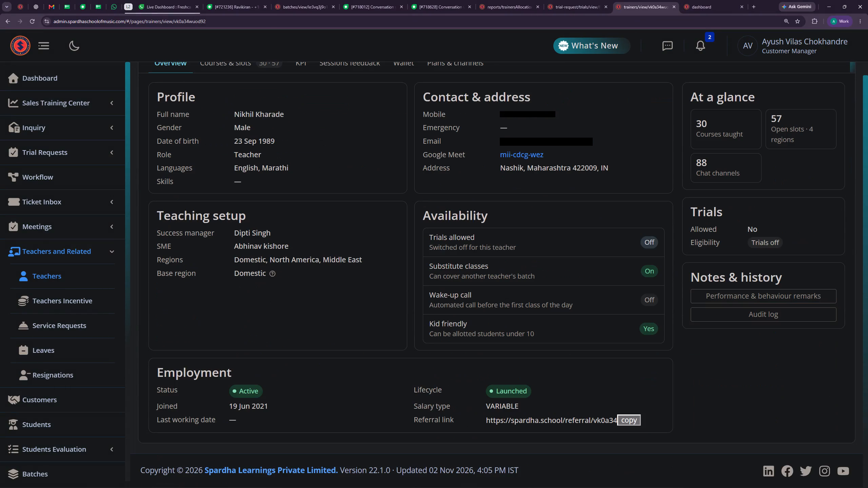
pyautogui.scroll(3, 484, 255)
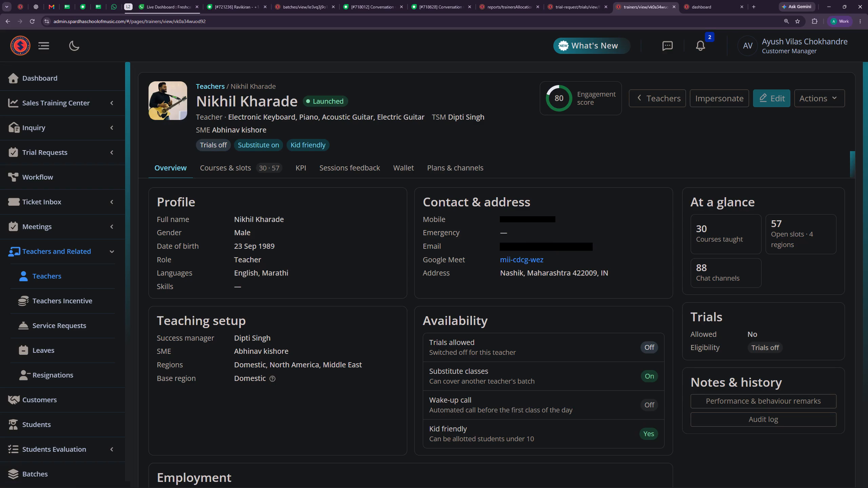
pyautogui.moveTo(276, 128); pyautogui.dragTo(264, 129)
pyautogui.click(279, 129)
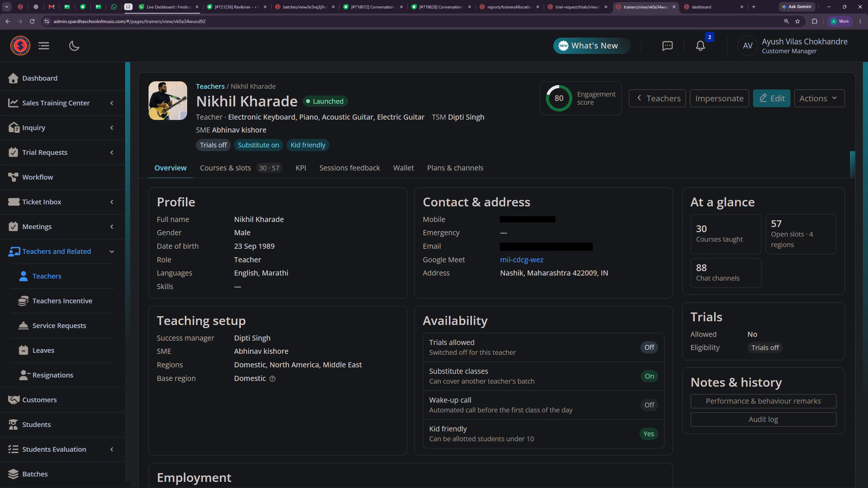
pyautogui.click(295, 0)
pyautogui.click(362, 3)
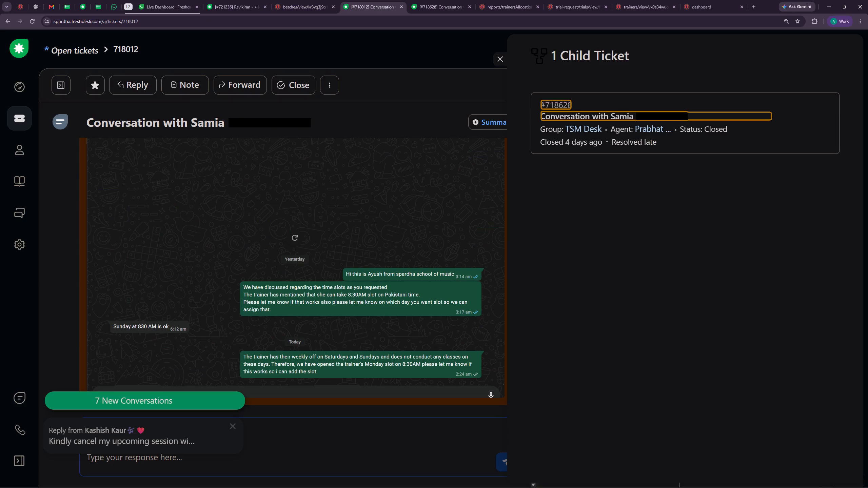
pyautogui.click(295, 3)
pyautogui.click(255, 2)
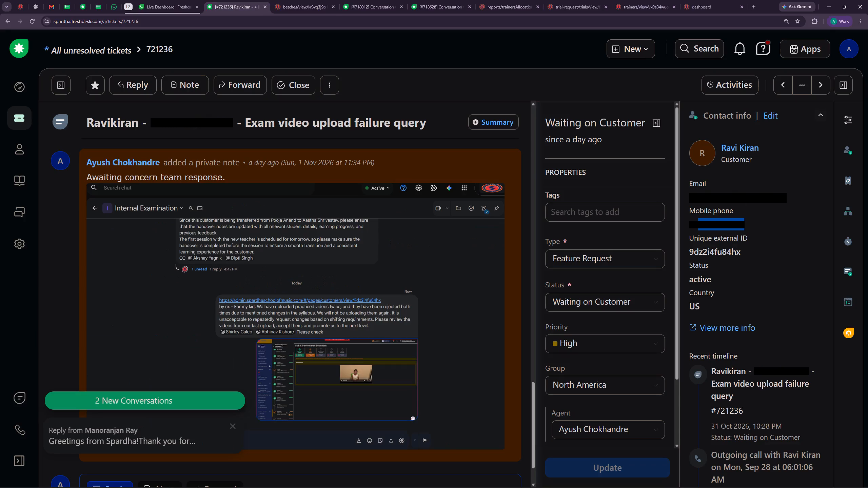
pyautogui.click(296, 2)
pyautogui.click(359, 4)
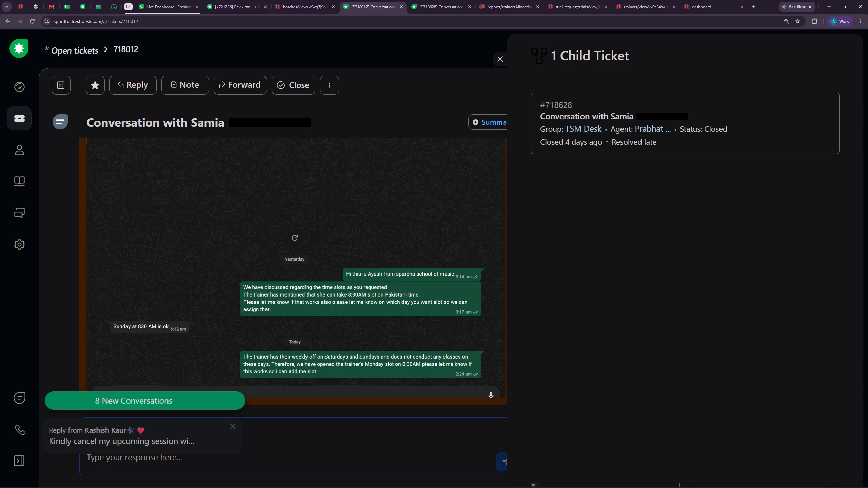
pyautogui.click(407, 0)
pyautogui.click(419, 0)
pyautogui.scroll(-1, 355, 165)
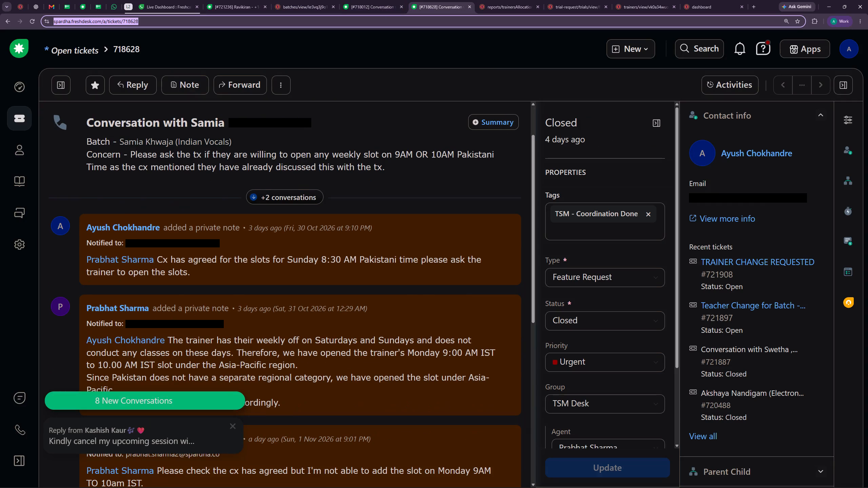
pyautogui.scroll(-4, 355, 165)
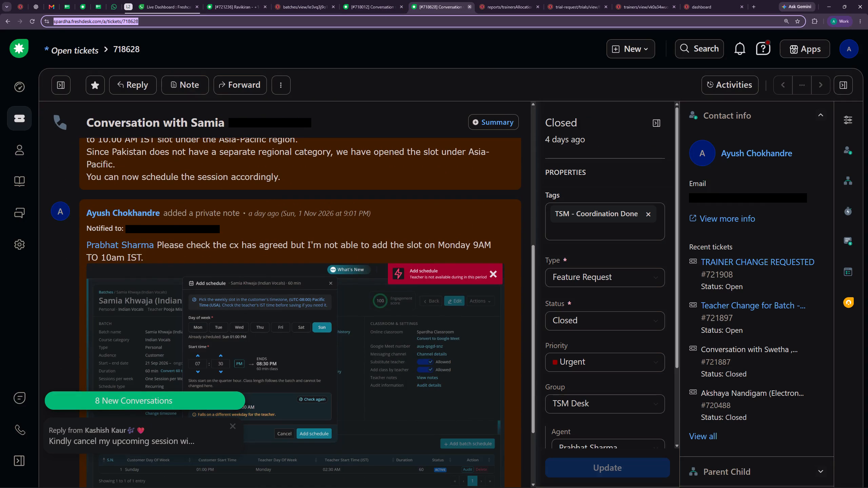
pyautogui.click(470, 4)
pyautogui.click(400, 6)
pyautogui.click(309, 0)
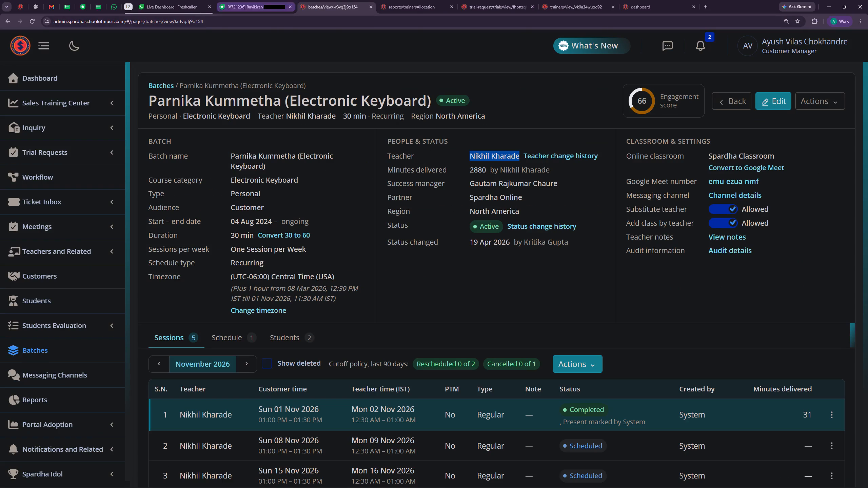
pyautogui.click(267, 6)
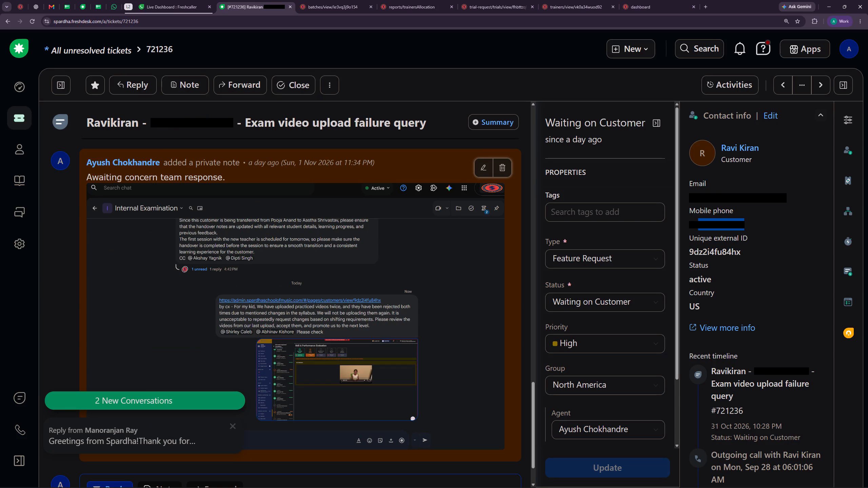
pyautogui.click(337, 0)
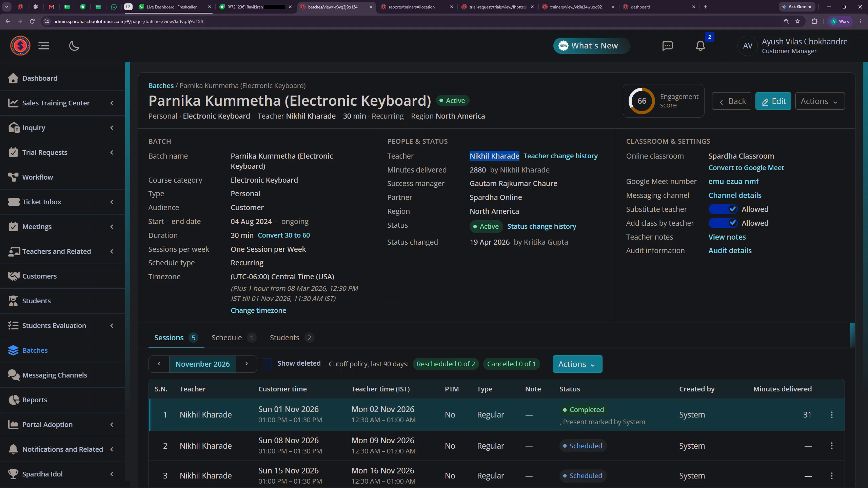
pyautogui.click(280, 0)
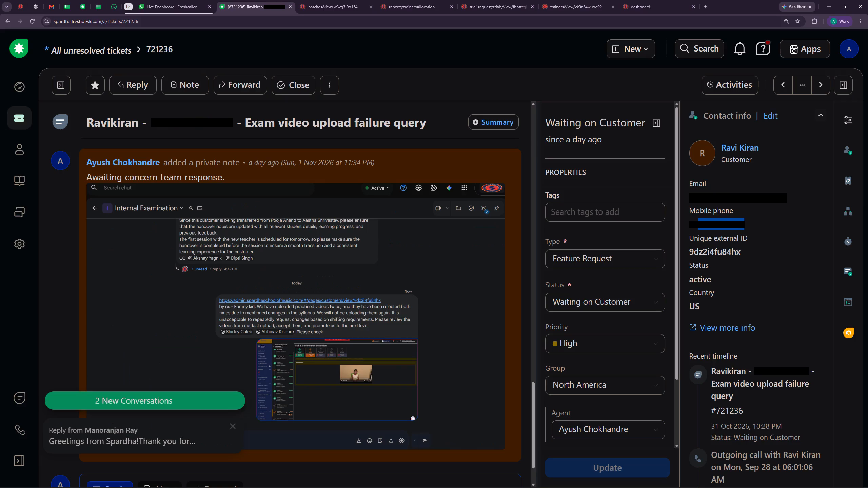
pyautogui.click(334, 0)
pyautogui.moveTo(407, 116); pyautogui.dragTo(425, 118)
pyautogui.moveTo(456, 126); pyautogui.dragTo(353, 126)
pyautogui.click(261, 0)
pyautogui.click(332, 0)
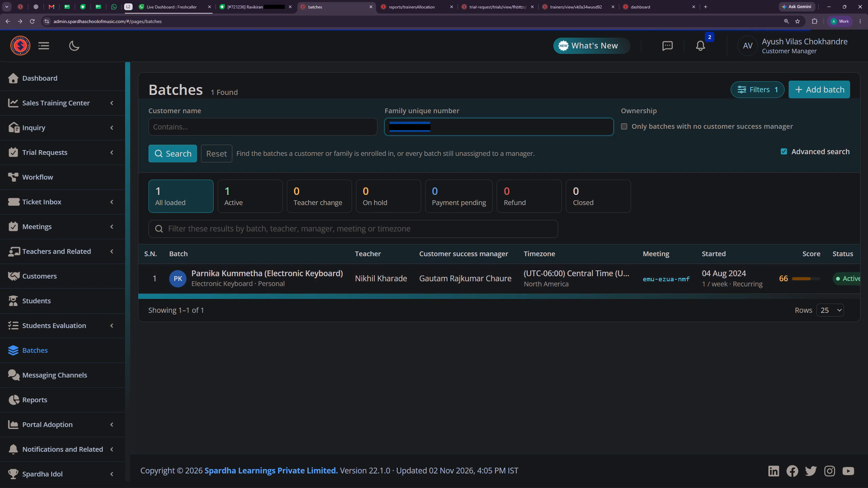
pyautogui.click(174, 151)
pyautogui.click(814, 277)
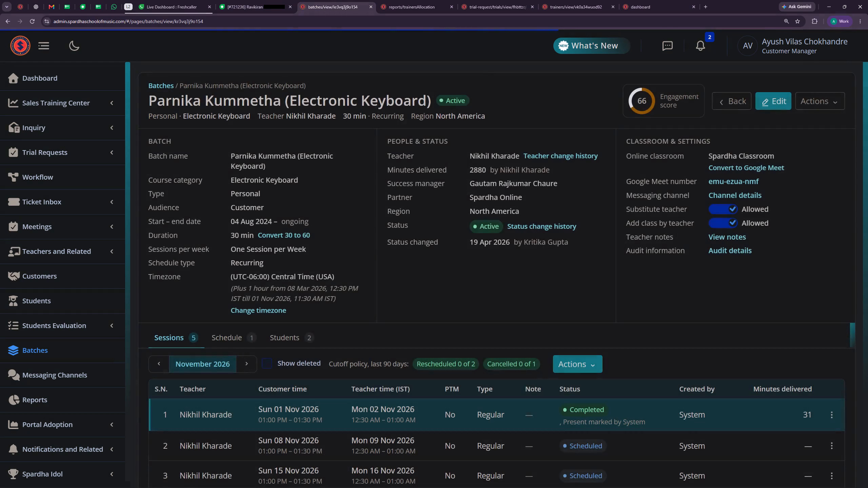
pyautogui.click(569, 0)
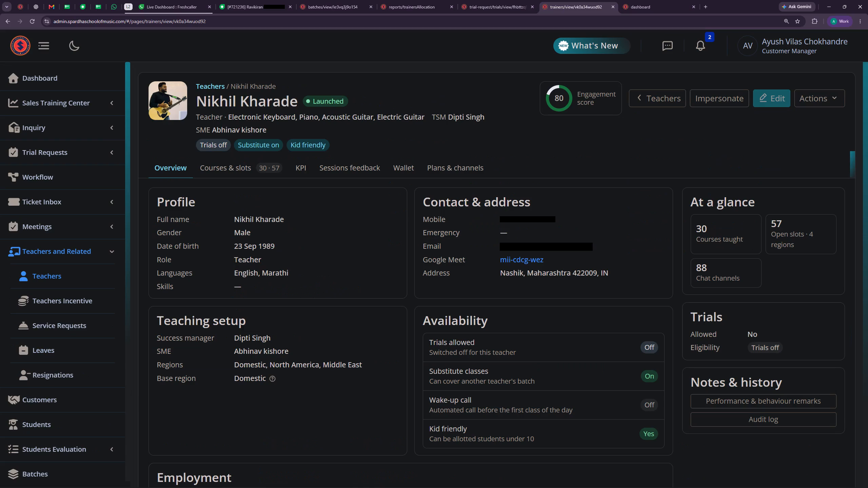
pyautogui.click(363, 3)
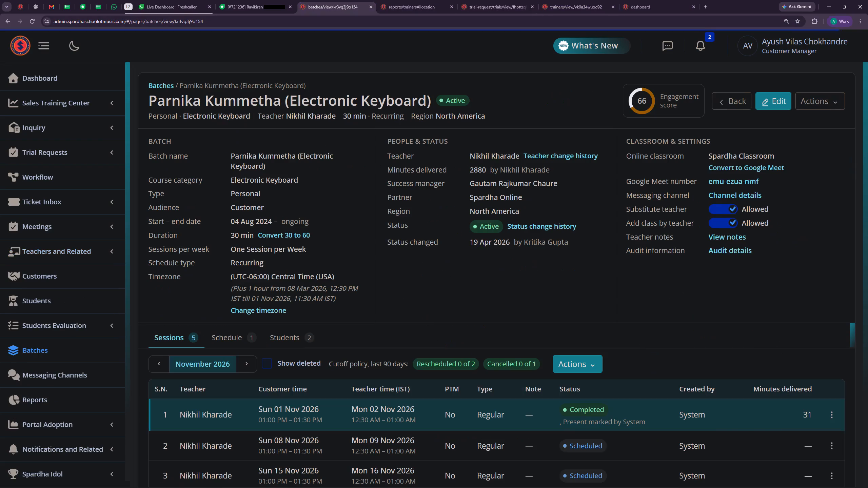
pyautogui.click(278, 0)
pyautogui.scroll(1, 368, 244)
pyautogui.scroll(-1, 368, 245)
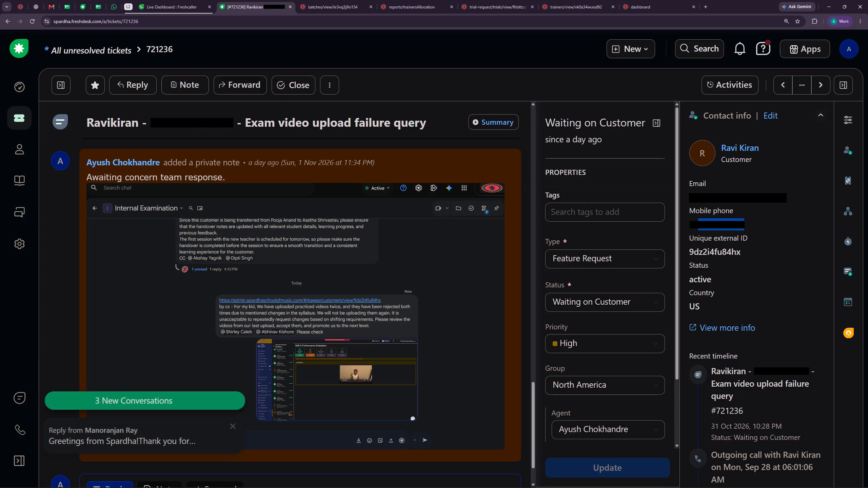
pyautogui.click(50, 1)
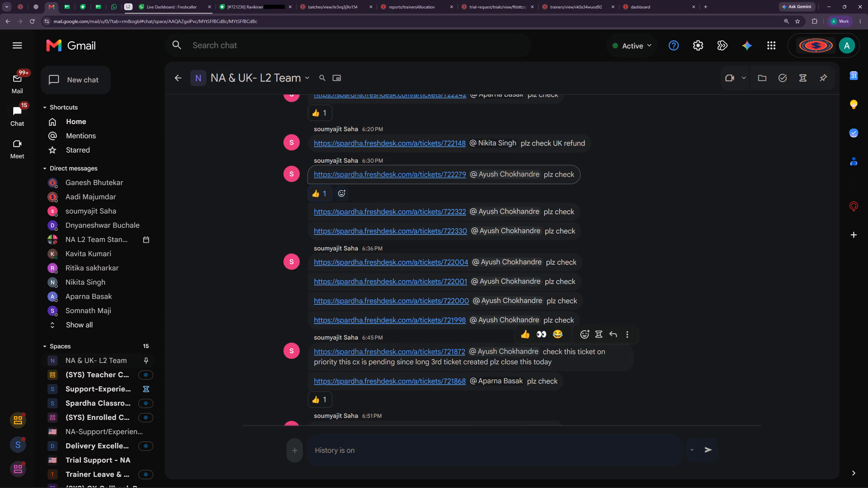
# Open ticket #721872, flagged as a priority in the NA & UK- L2 Team chat, and read the request.
pyautogui.click(421, 354)
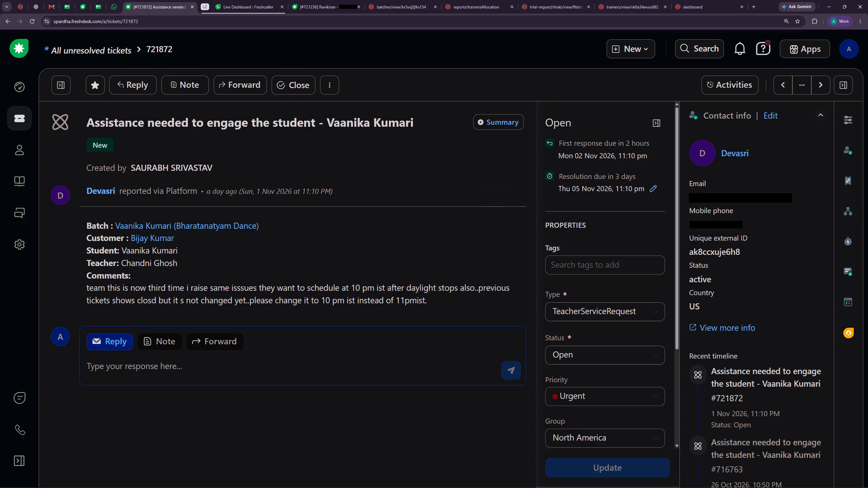
pyautogui.moveTo(750, 225); pyautogui.dragTo(697, 230)
pyautogui.hotkey('ctrl', 'c')
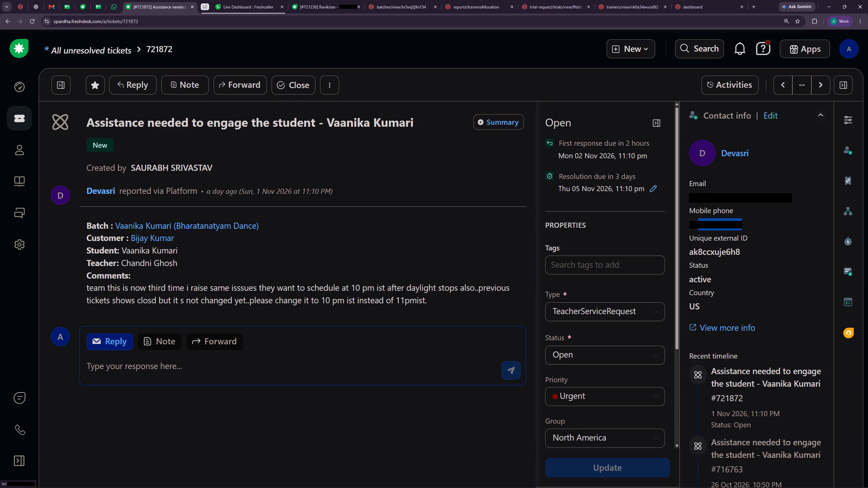
pyautogui.click(320, 4)
pyautogui.click(379, 1)
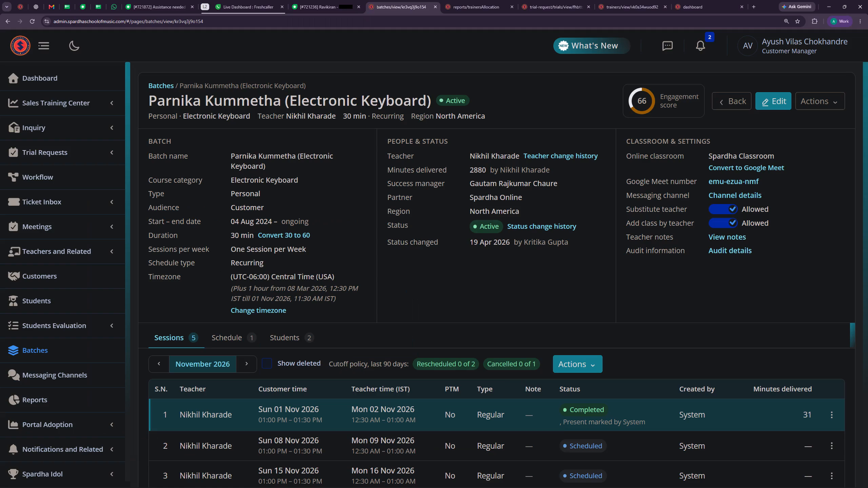
pyautogui.click(31, 362)
pyautogui.moveTo(467, 115); pyautogui.dragTo(398, 116)
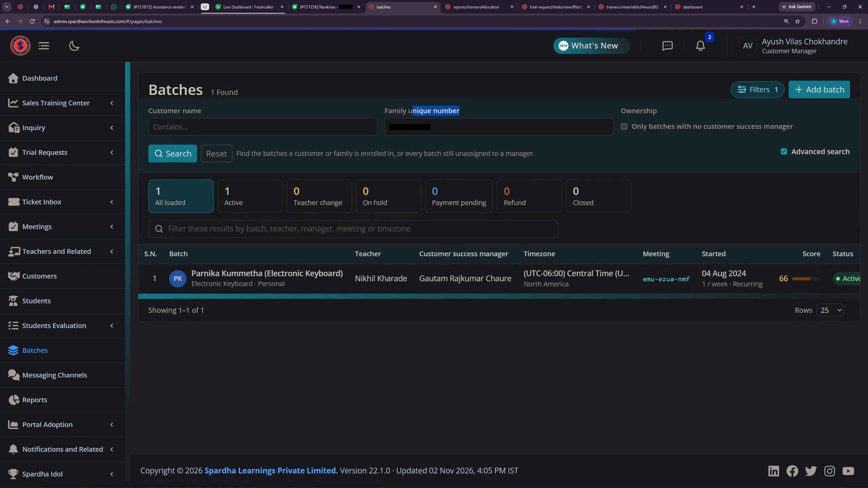
pyautogui.moveTo(398, 116); pyautogui.dragTo(328, 130)
pyautogui.keyDown('ctrl'); pyautogui.click(450, 130); pyautogui.keyUp('ctrl')
pyautogui.keyDown('ctrl'); pyautogui.moveTo(444, 130); pyautogui.dragTo(317, 130); pyautogui.keyUp('ctrl')
pyautogui.hotkey('ctrl', 'v')
pyautogui.click(182, 161)
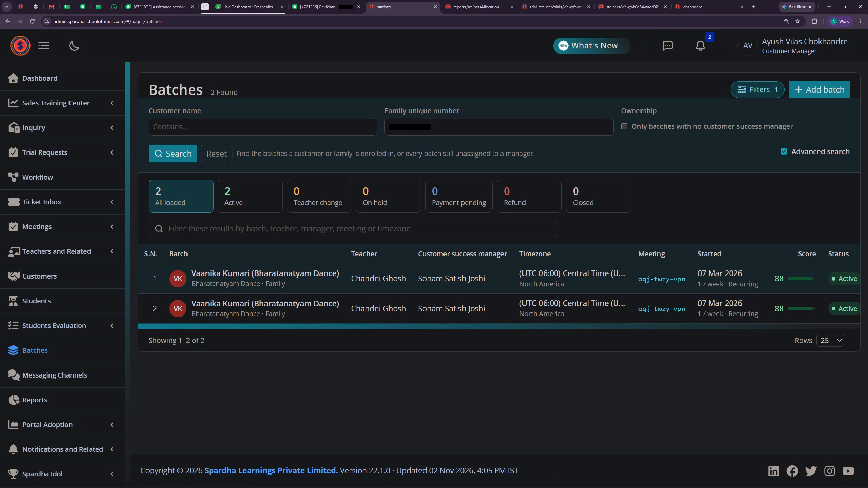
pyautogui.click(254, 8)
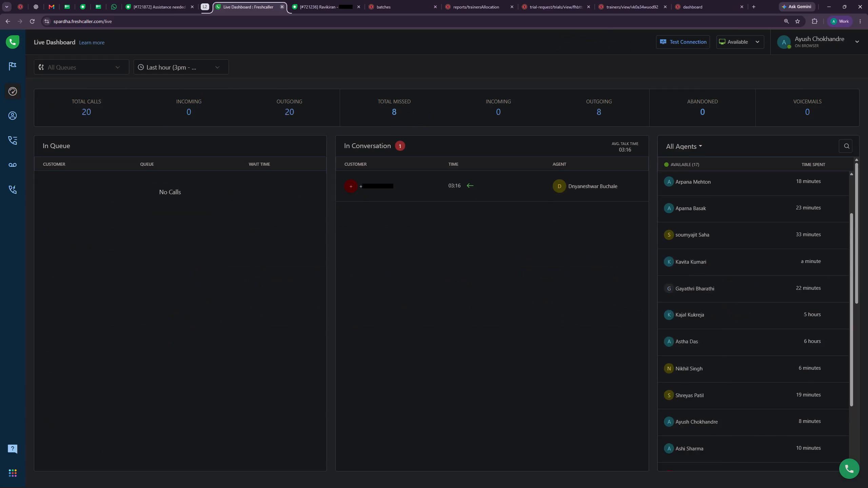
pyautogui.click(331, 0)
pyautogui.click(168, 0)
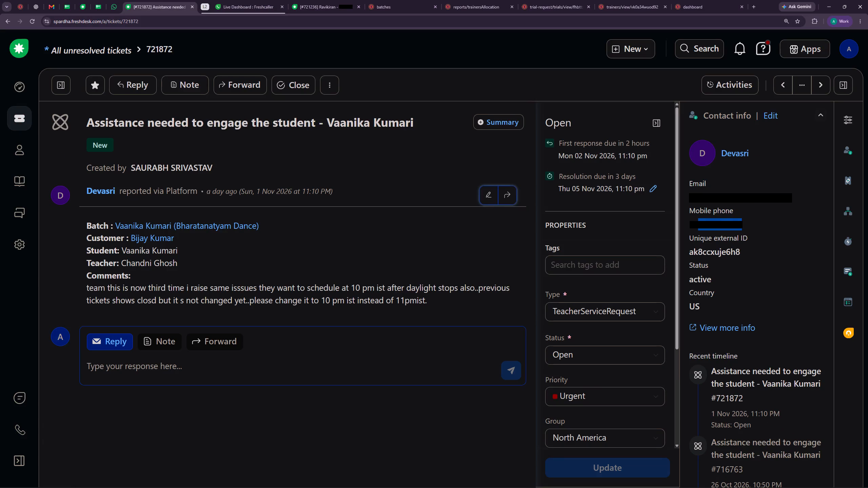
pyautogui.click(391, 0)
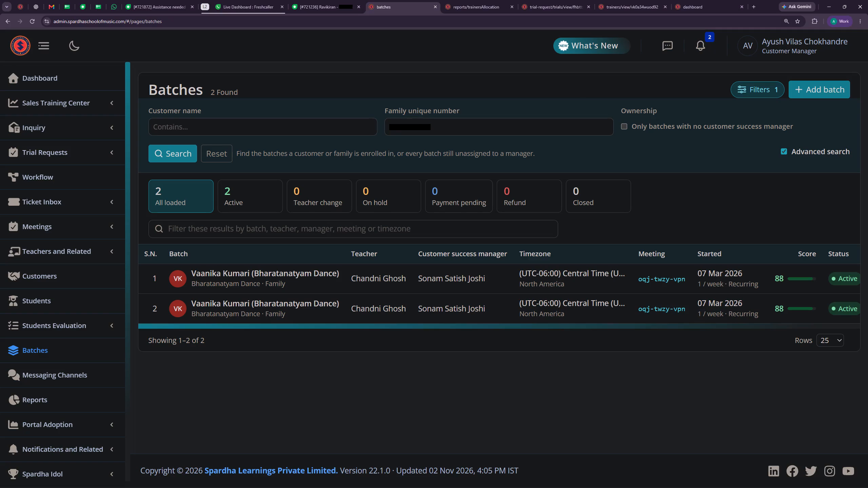
# Open the first Bharatanatyam Dance batch found and examine its schedule and November 2026 sessions.
pyautogui.moveTo(627, 328); pyautogui.dragTo(632, 328)
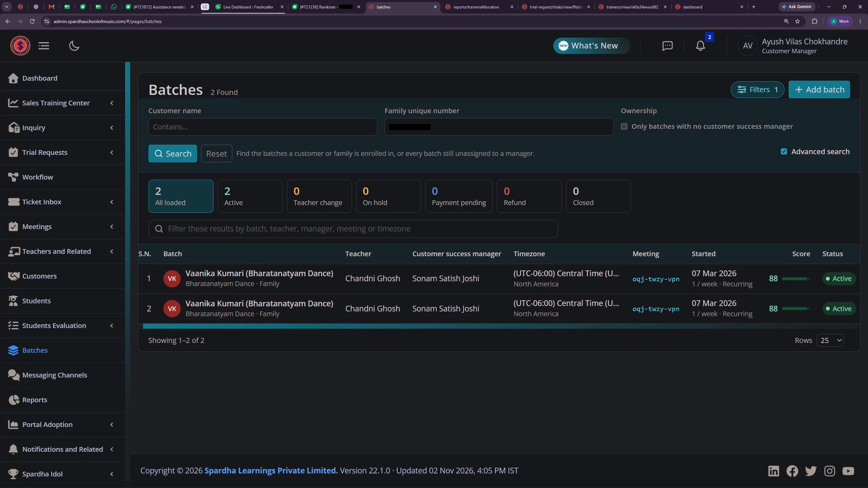
pyautogui.moveTo(632, 328); pyautogui.dragTo(683, 328)
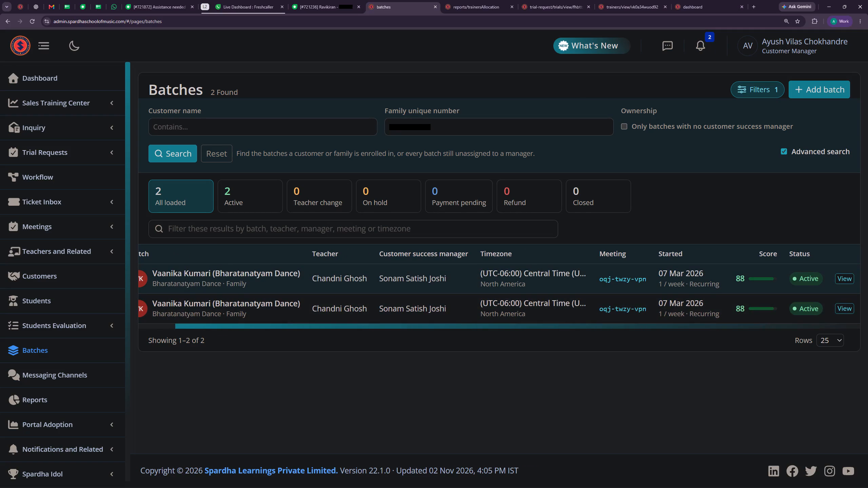
pyautogui.click(835, 279)
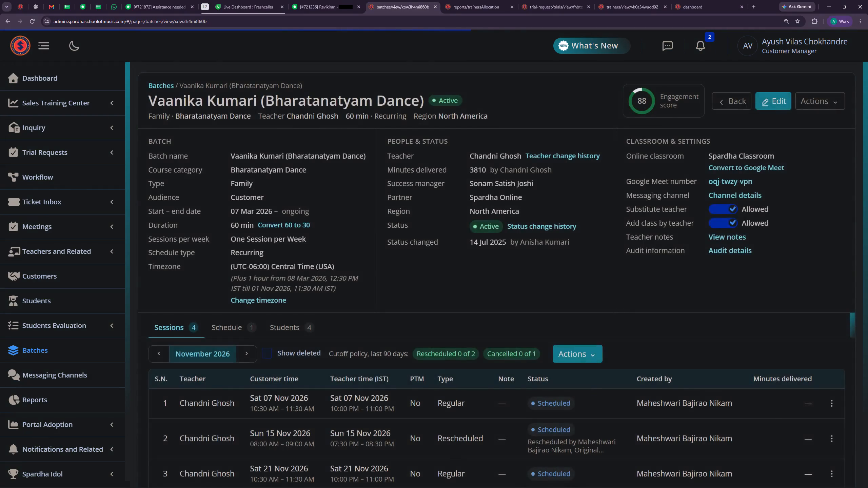
pyautogui.scroll(-2, 376, 305)
pyautogui.click(243, 251)
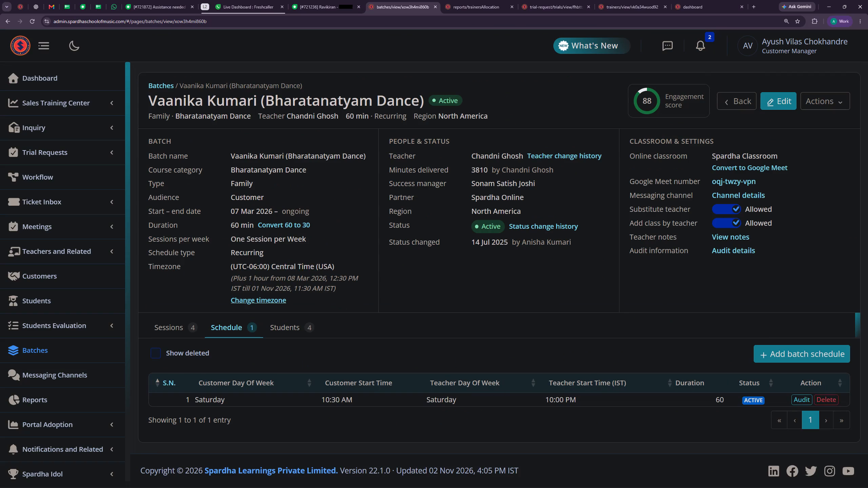
pyautogui.click(176, 327)
pyautogui.scroll(-1, 282, 324)
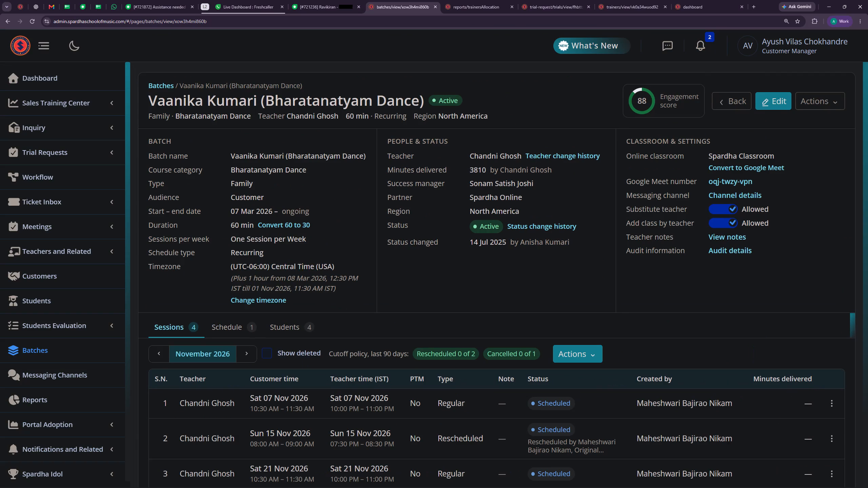
pyautogui.scroll(-2, 282, 325)
pyautogui.scroll(-2, 429, 365)
# Recheck the slot-change request in ticket #721872 and return to the Bharatanatyam Dance batch page.
pyautogui.click(251, 0)
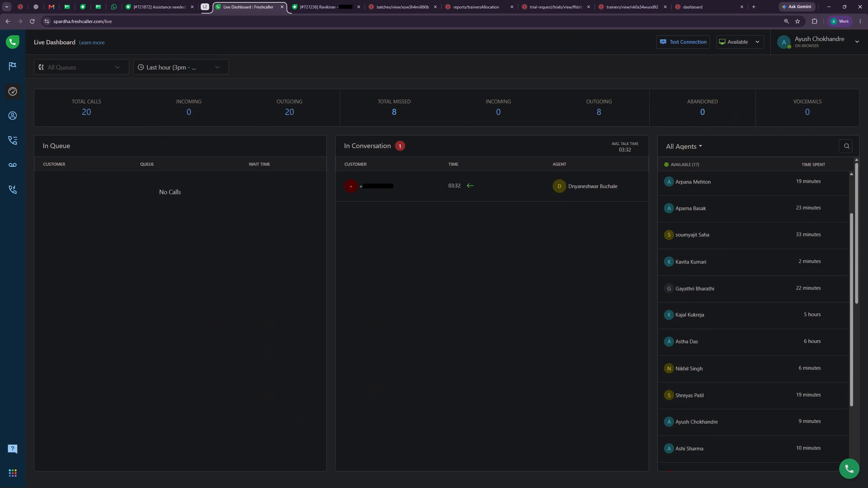
pyautogui.click(157, 0)
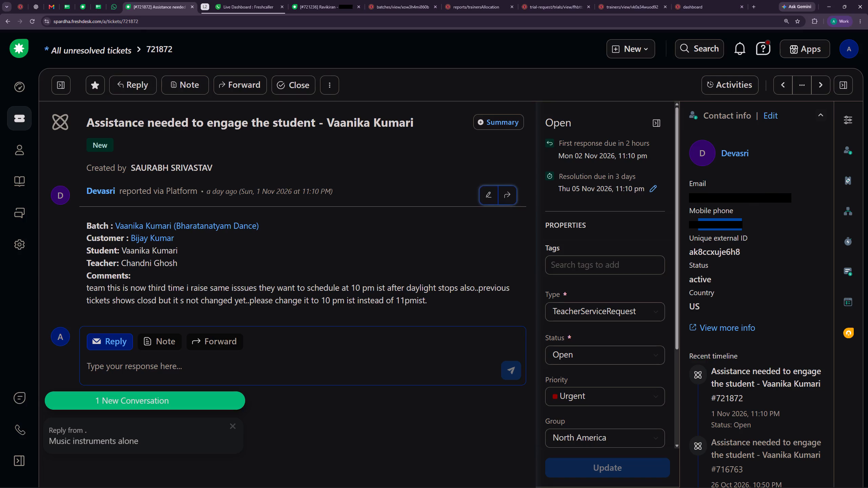
pyautogui.click(327, 2)
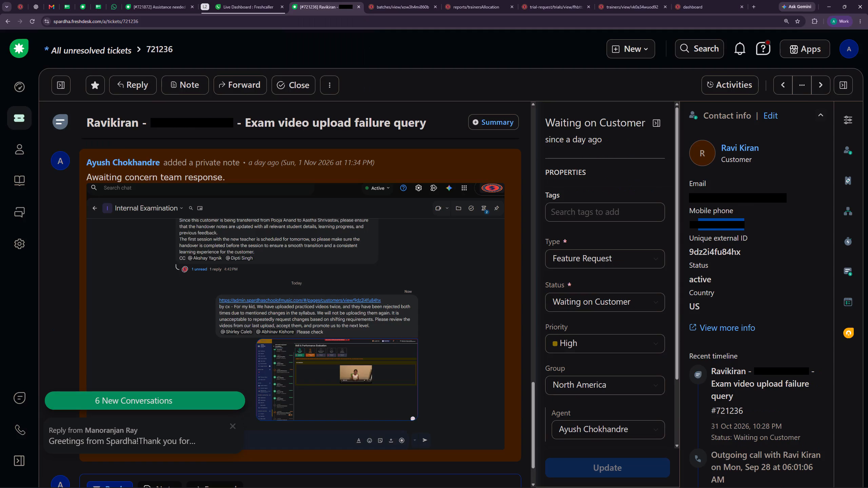
pyautogui.click(400, 0)
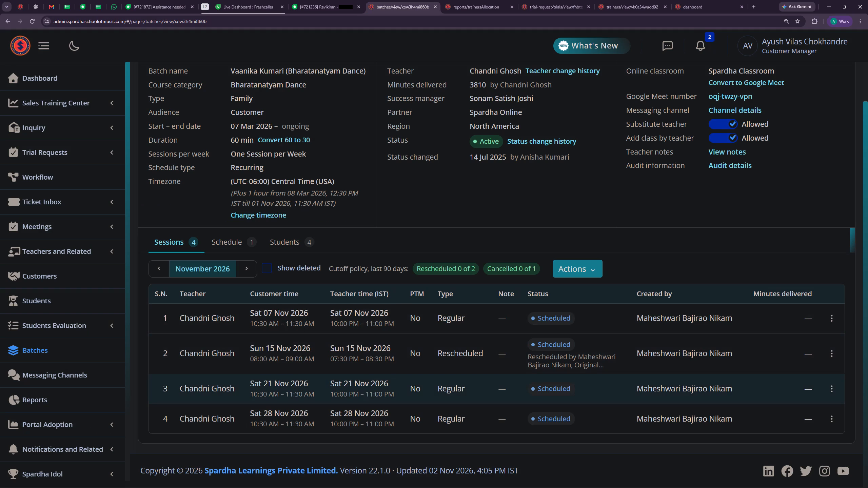
# Check the batch's December 2026 sessions and the audit log of its Saturday schedule.
pyautogui.click(243, 270)
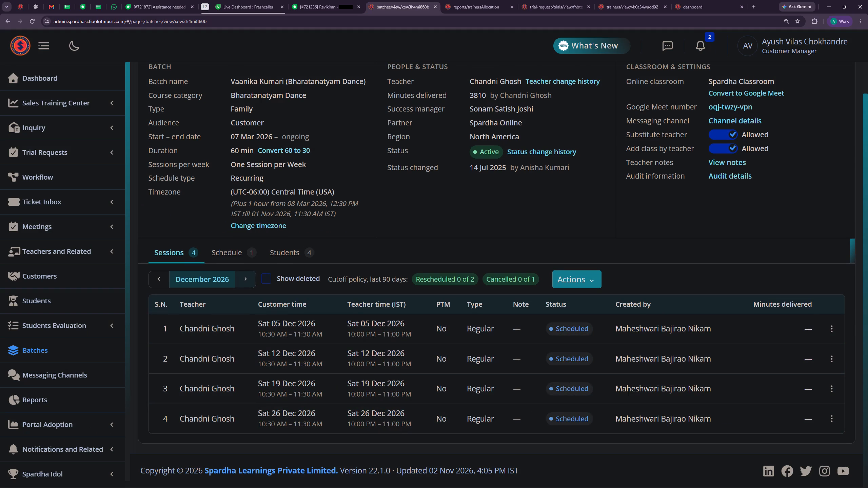
pyautogui.click(154, 282)
pyautogui.click(229, 254)
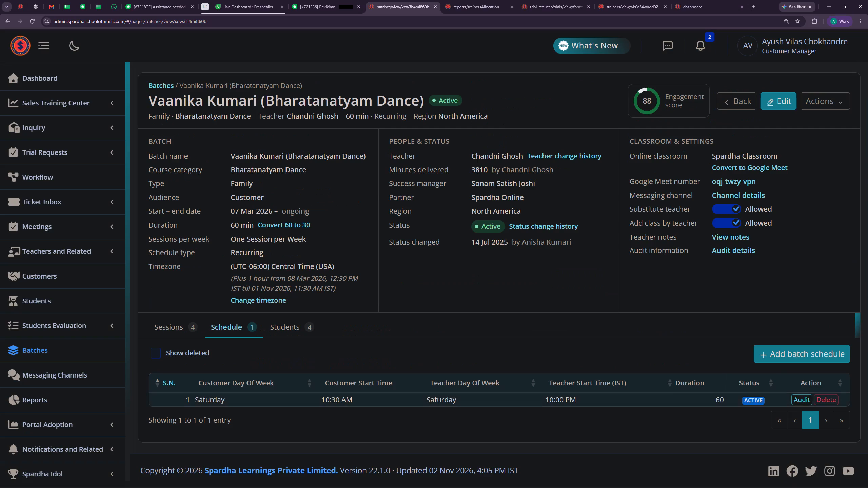
pyautogui.click(799, 400)
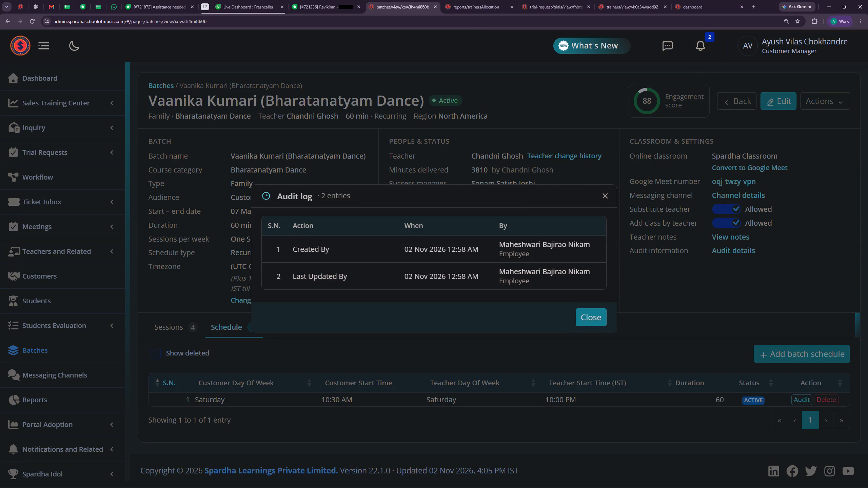
pyautogui.click(604, 196)
# Capture the batch's November 2026 sessions table as a screenshot with Snipping Tool.
pyautogui.click(166, 327)
pyautogui.scroll(-5, 271, 301)
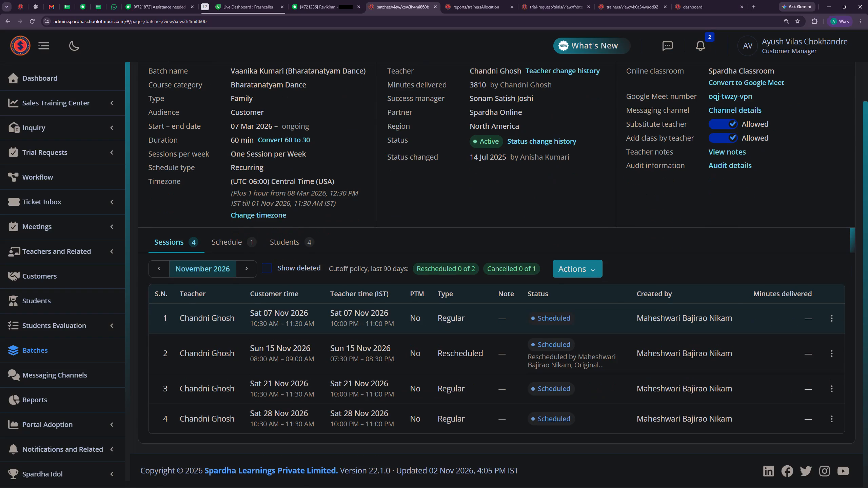
pyautogui.click(505, 476)
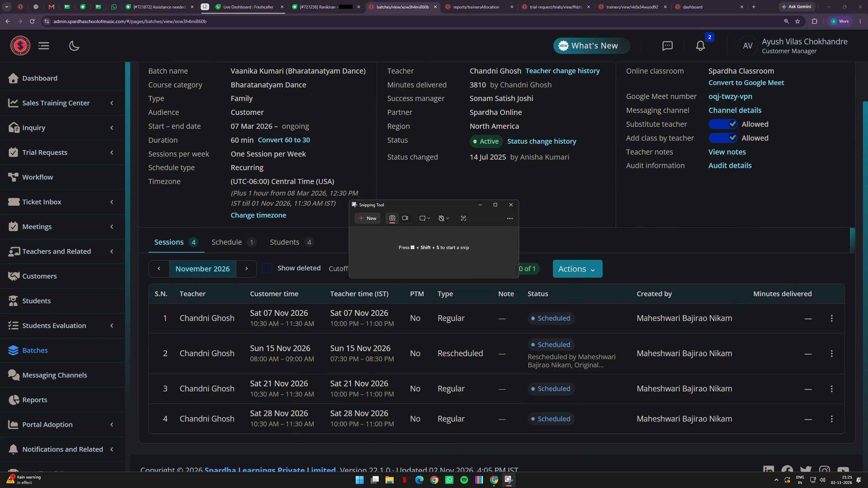
pyautogui.click(366, 219)
pyautogui.moveTo(144, 281); pyautogui.dragTo(850, 434)
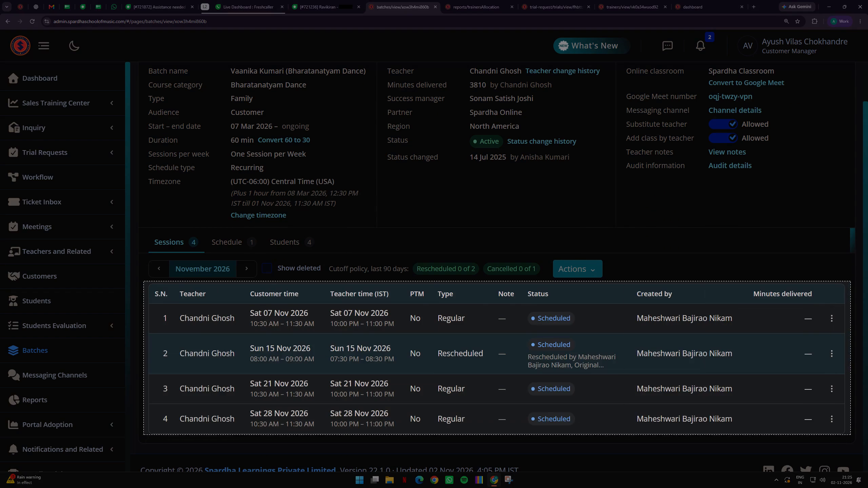
pyautogui.moveTo(850, 434); pyautogui.dragTo(850, 433)
pyautogui.click(711, 221)
pyautogui.click(735, 203)
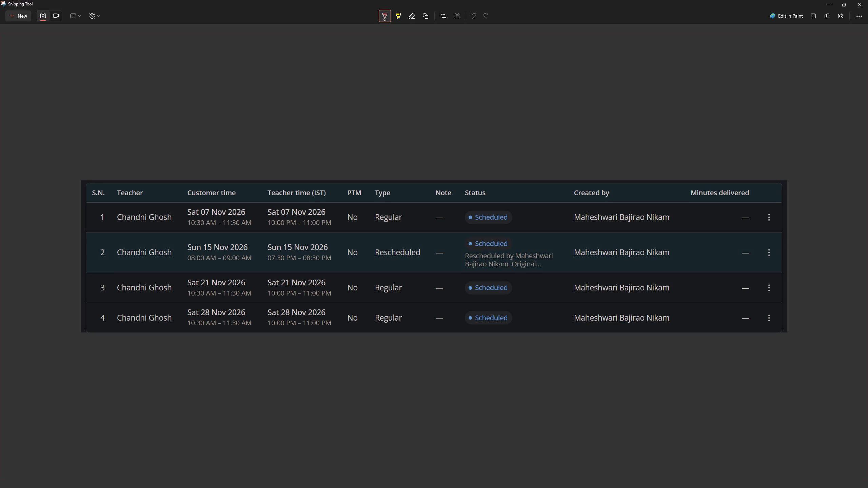
pyautogui.click(863, 5)
# Start a private note on ticket #721872 and paste the November 2026 sessions screenshot into it.
pyautogui.click(324, 1)
pyautogui.scroll(-6, 283, 267)
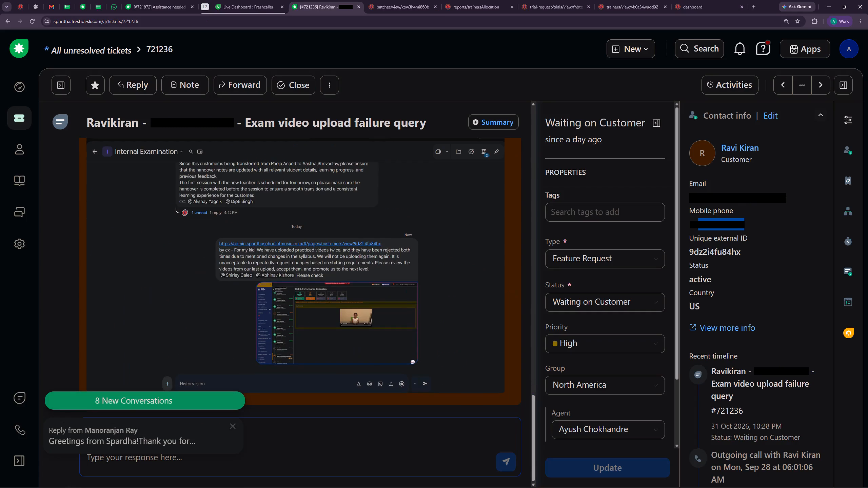
pyautogui.click(143, 0)
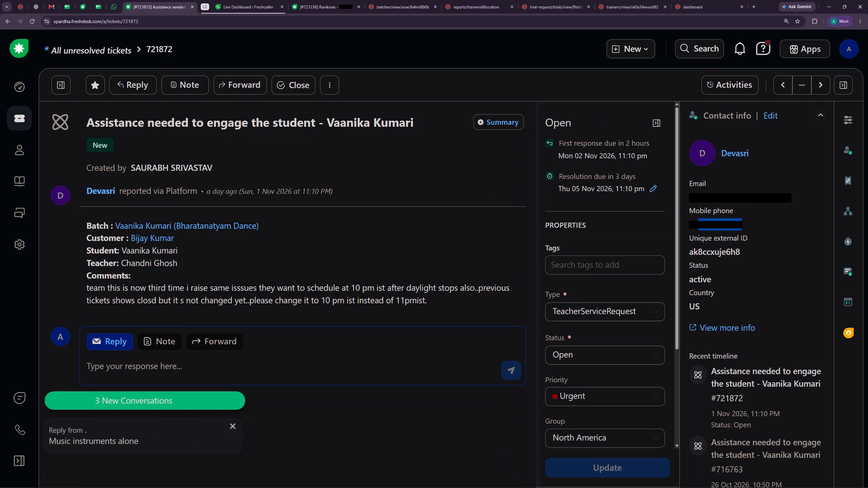
pyautogui.click(235, 427)
pyautogui.click(153, 345)
pyautogui.hotkey('ctrl', 'v')
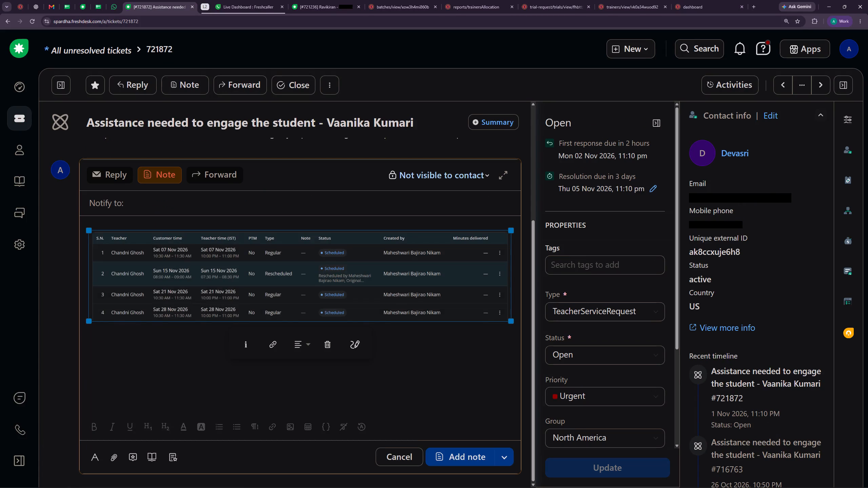
# Write "The slots are already been scheduled" above the pasted screenshot in the note.
pyautogui.click(144, 219)
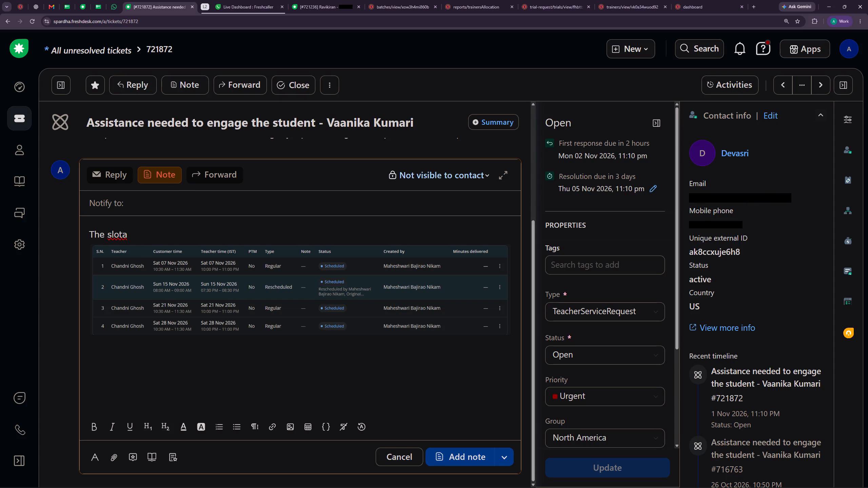
pyautogui.press('BackSpace')
pyautogui.press('BackSpace')
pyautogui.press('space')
pyautogui.press('BackSpace')
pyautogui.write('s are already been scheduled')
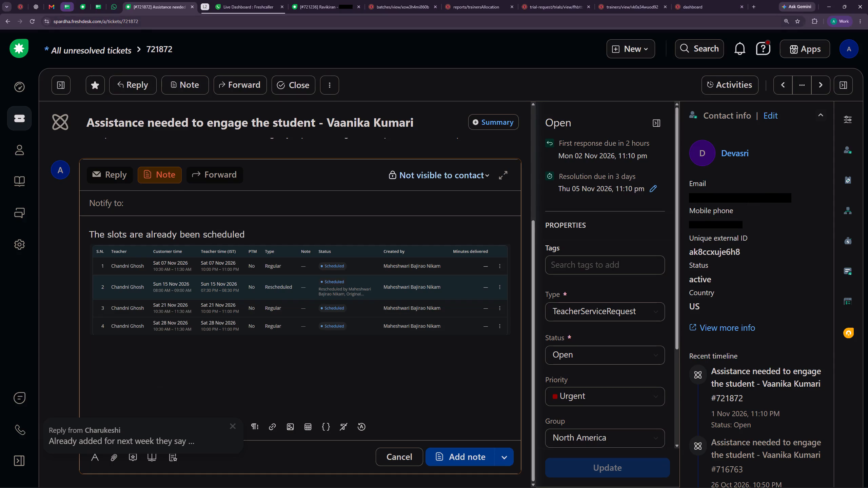
pyautogui.click(54, 7)
pyautogui.scroll(5, 93, 138)
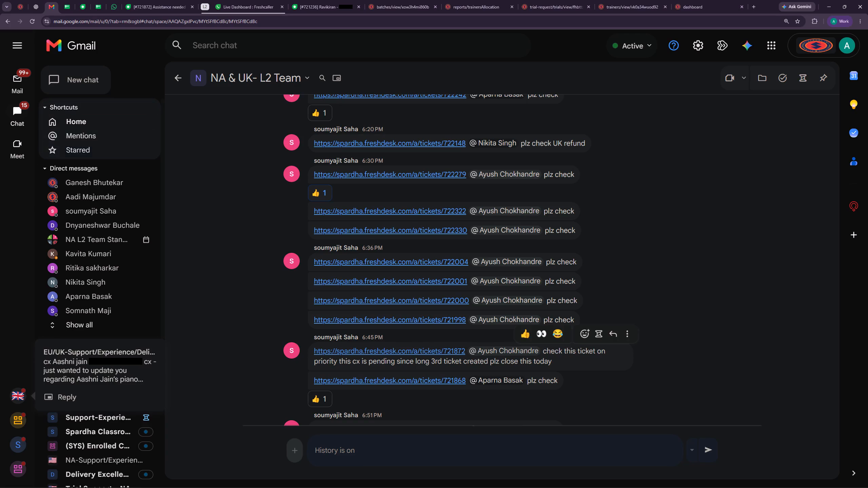
pyautogui.click(317, 0)
pyautogui.click(176, 0)
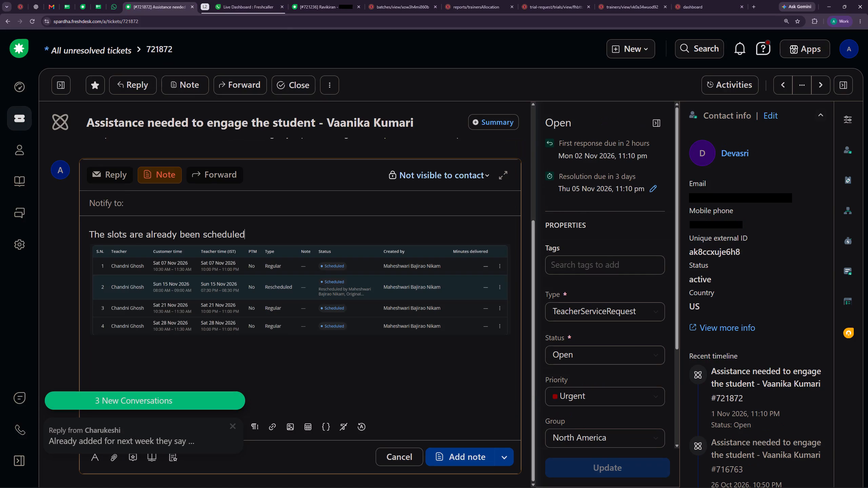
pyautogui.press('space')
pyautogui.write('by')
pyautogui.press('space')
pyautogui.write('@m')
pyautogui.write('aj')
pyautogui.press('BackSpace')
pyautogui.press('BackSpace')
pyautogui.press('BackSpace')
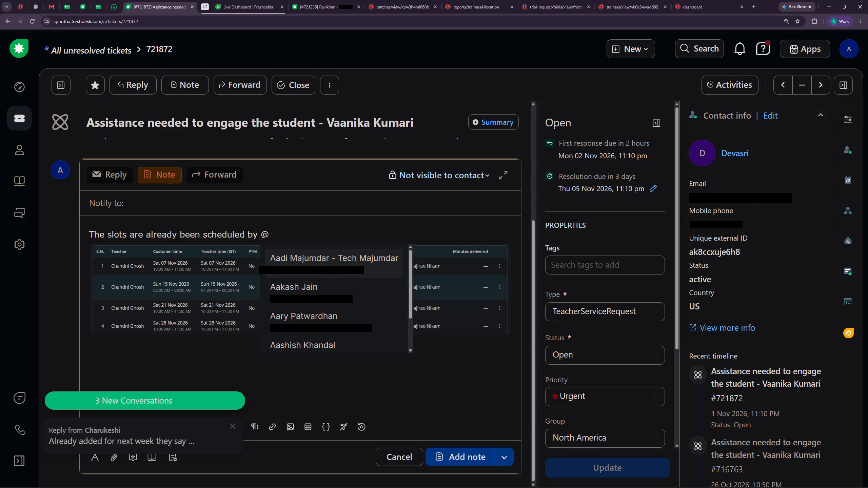
pyautogui.click(434, 233)
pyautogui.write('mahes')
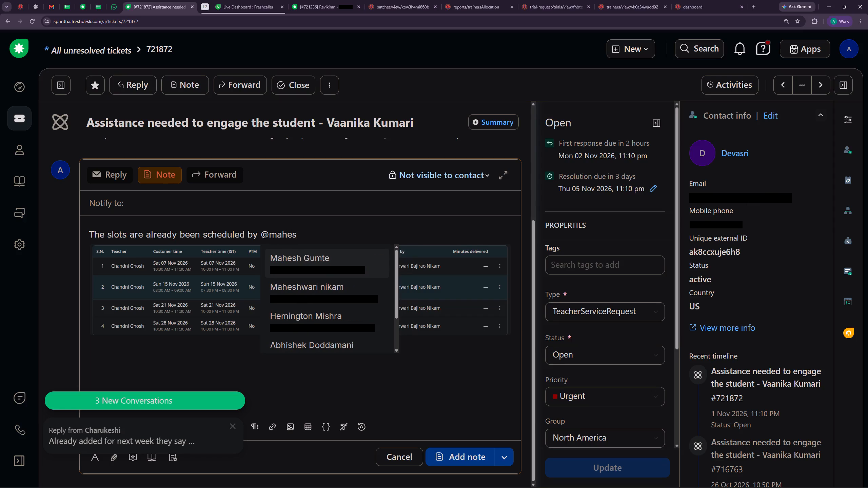
pyautogui.click(347, 292)
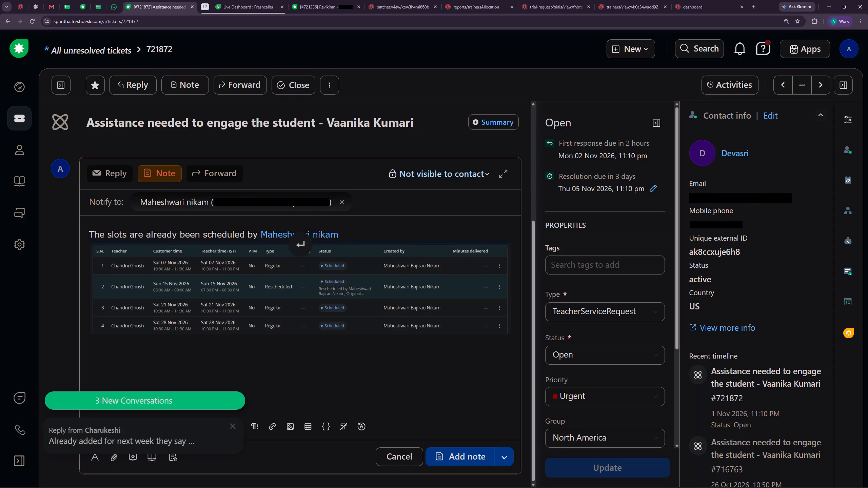
# Add a new line below the sentence in the note beginning "Closing then".
pyautogui.hotkey('shift', 'Return')
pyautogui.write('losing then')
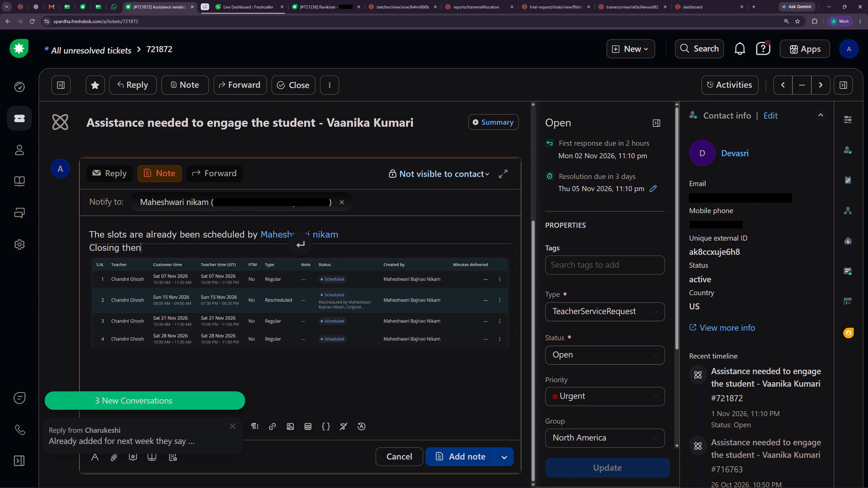
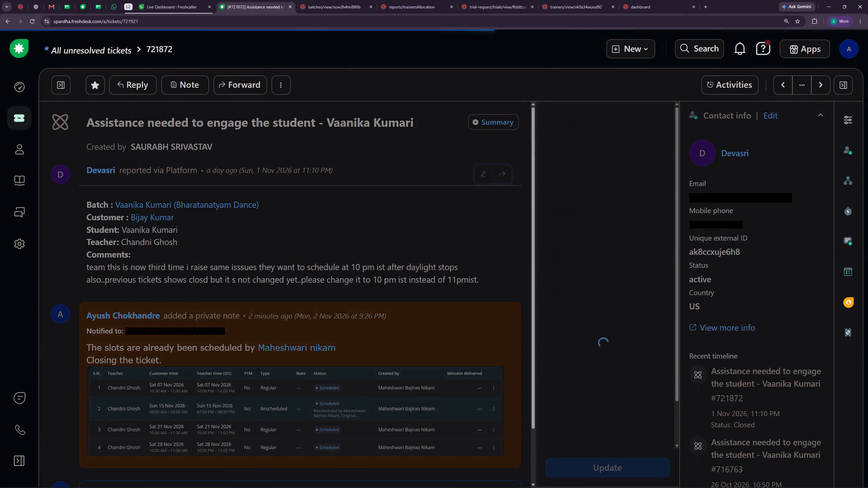
pyautogui.scroll(-18, 359, 252)
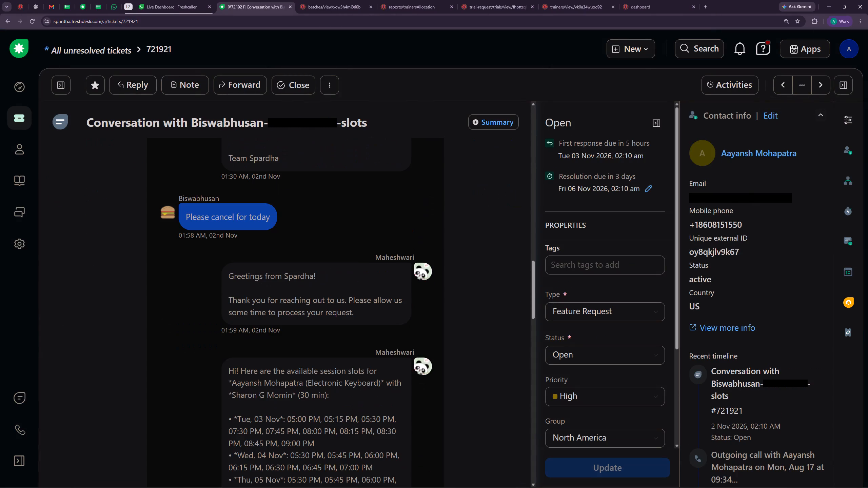
pyautogui.scroll(-5, 363, 263)
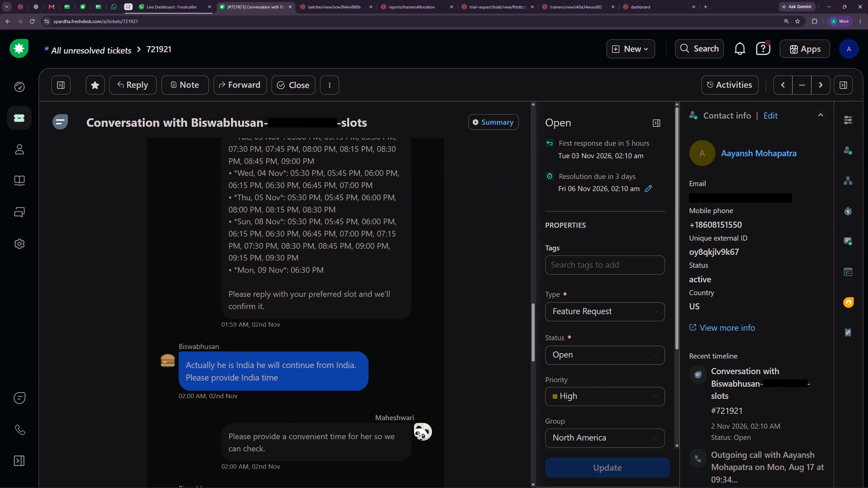
pyautogui.scroll(-1, 374, 265)
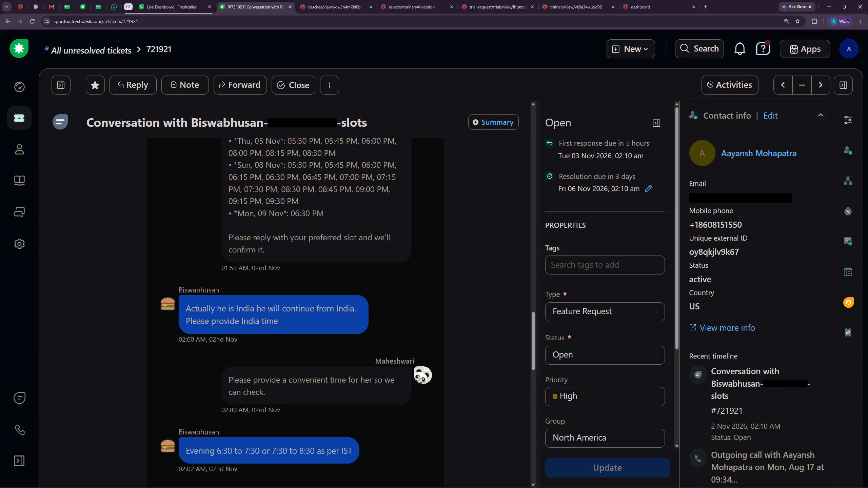
pyautogui.scroll(-3, 383, 267)
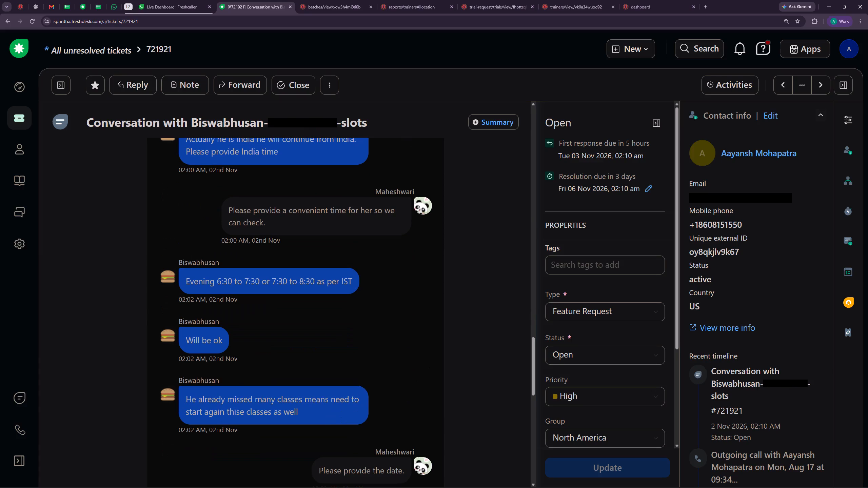
pyautogui.scroll(-1, 398, 265)
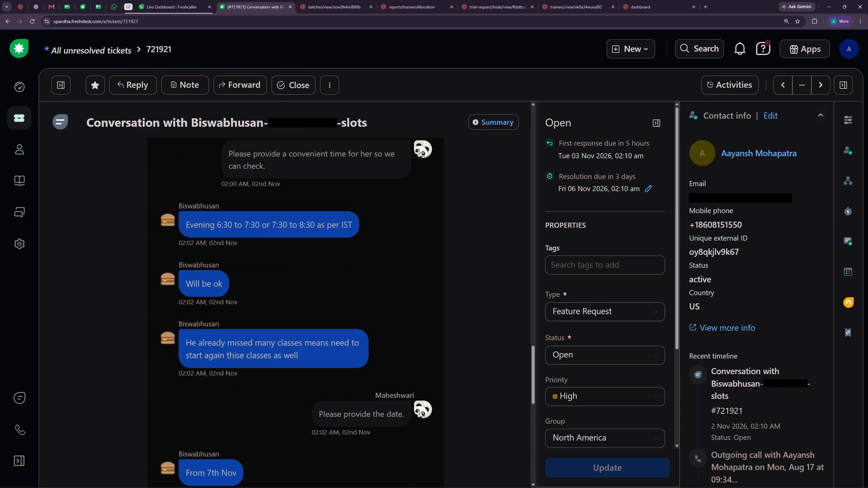
pyautogui.scroll(-1, 389, 270)
pyautogui.click(233, 427)
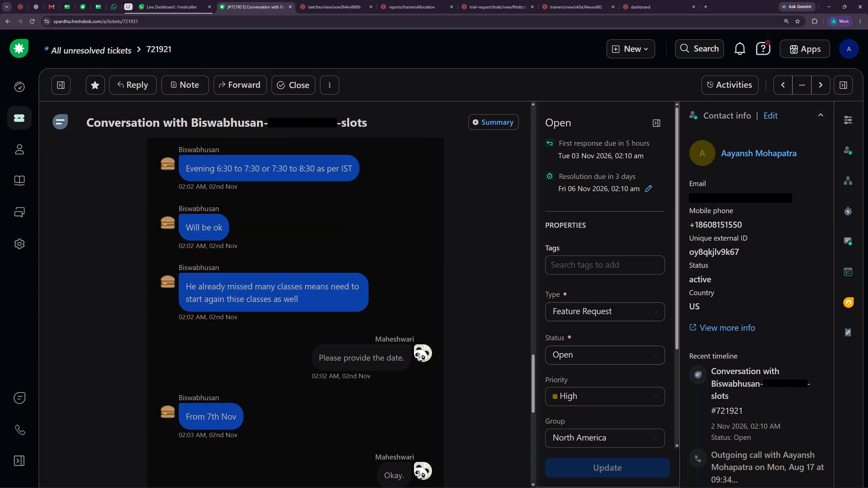
pyautogui.scroll(-4, 374, 362)
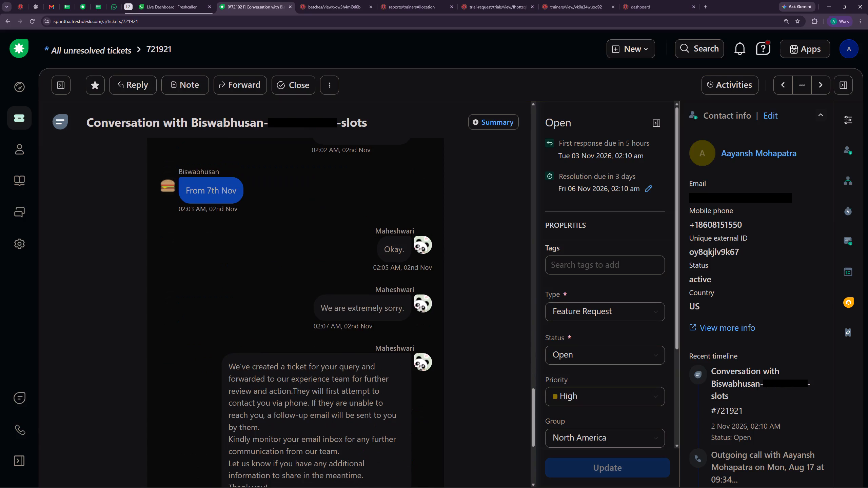
pyautogui.scroll(5, 376, 285)
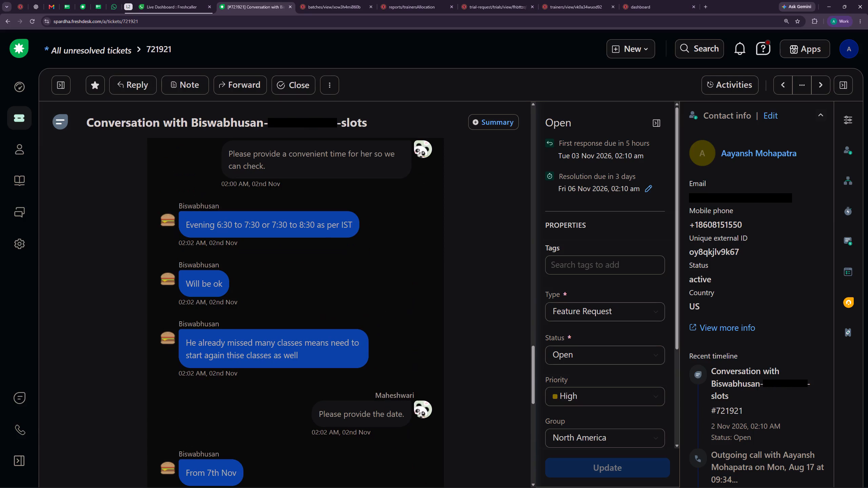
pyautogui.moveTo(746, 224); pyautogui.dragTo(692, 224)
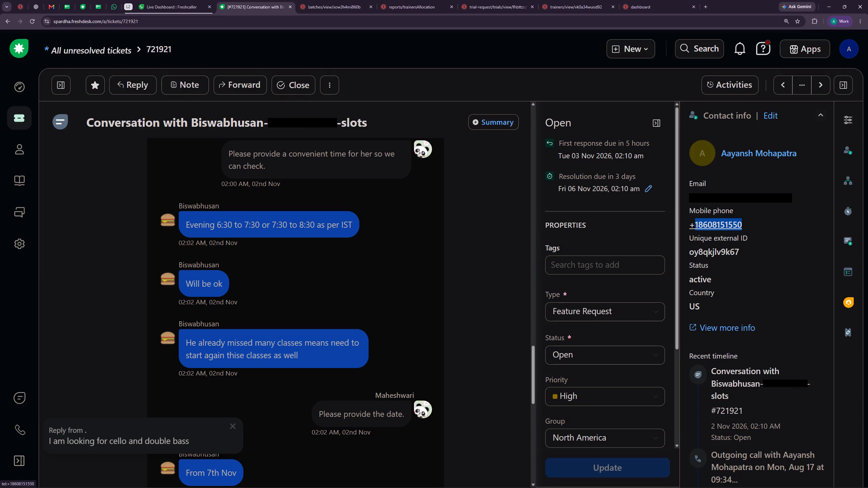
pyautogui.moveTo(692, 224); pyautogui.dragTo(699, 224)
pyautogui.hotkey('ctrl', 'c')
pyautogui.click(340, 2)
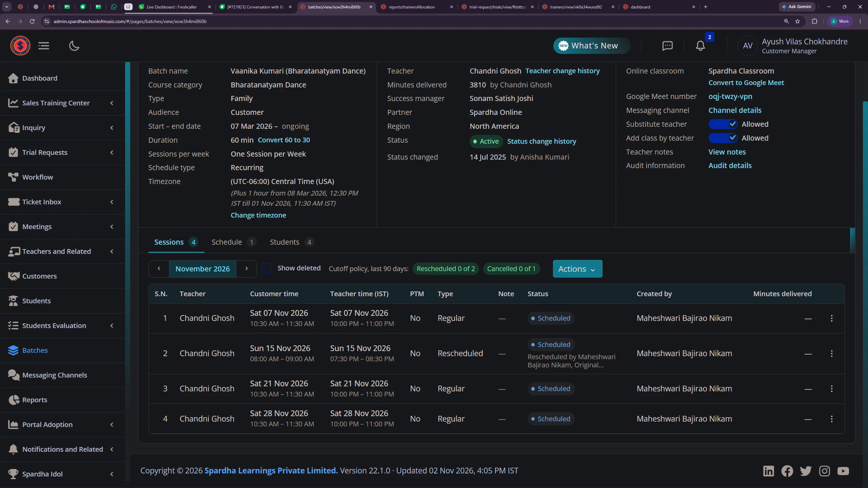
pyautogui.click(49, 350)
pyautogui.moveTo(452, 128); pyautogui.dragTo(334, 128)
pyautogui.hotkey('ctrl', 'v')
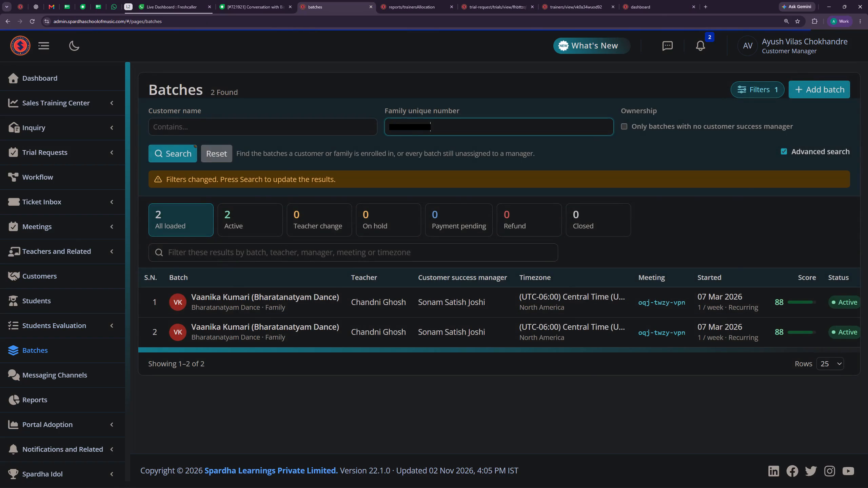
pyautogui.click(183, 151)
pyautogui.moveTo(774, 296); pyautogui.dragTo(777, 296)
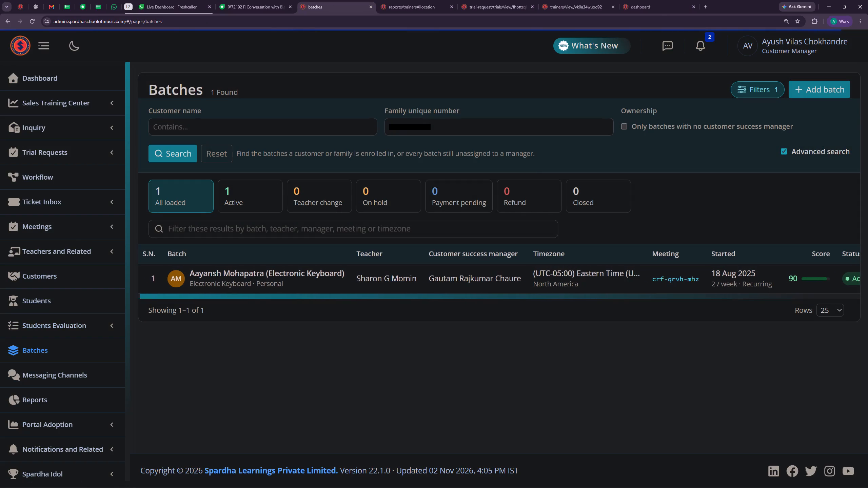
pyautogui.moveTo(777, 296); pyautogui.dragTo(842, 296)
pyautogui.click(840, 278)
# Examine the Electronic Keyboard batch's session list for November 2026 and October 2026.
pyautogui.scroll(-3, 410, 295)
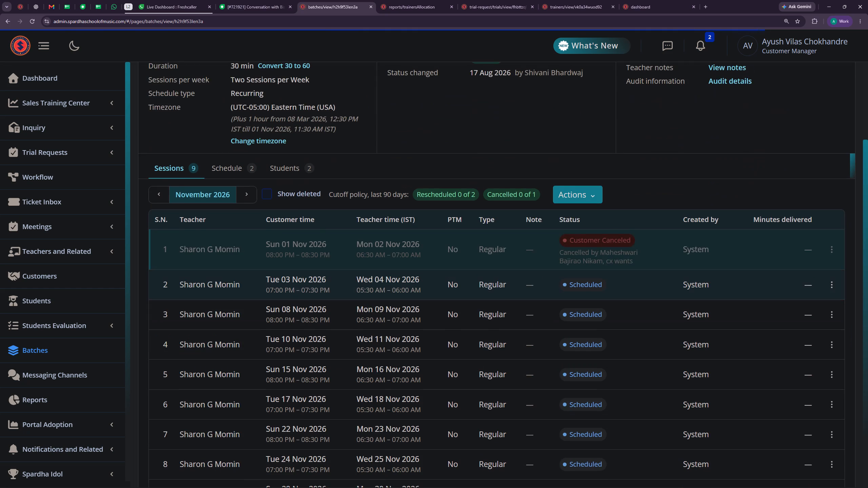
pyautogui.scroll(-2, 469, 310)
pyautogui.scroll(1, 470, 311)
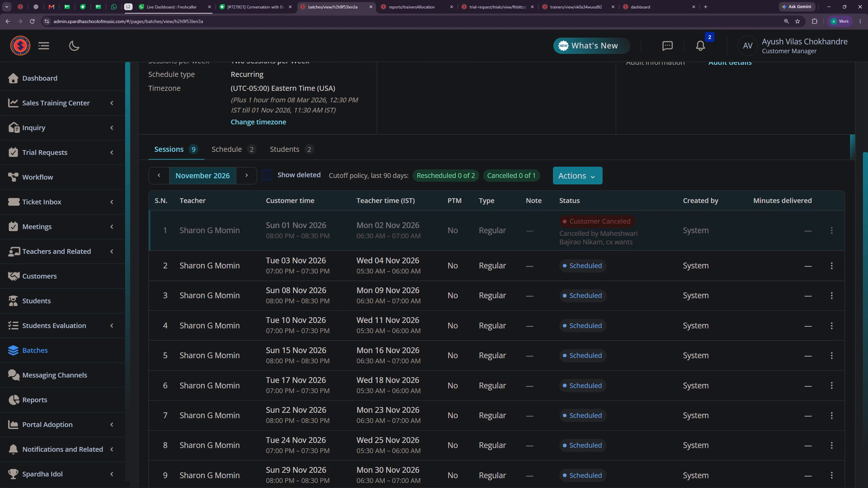
pyautogui.click(161, 179)
pyautogui.scroll(-4, 597, 268)
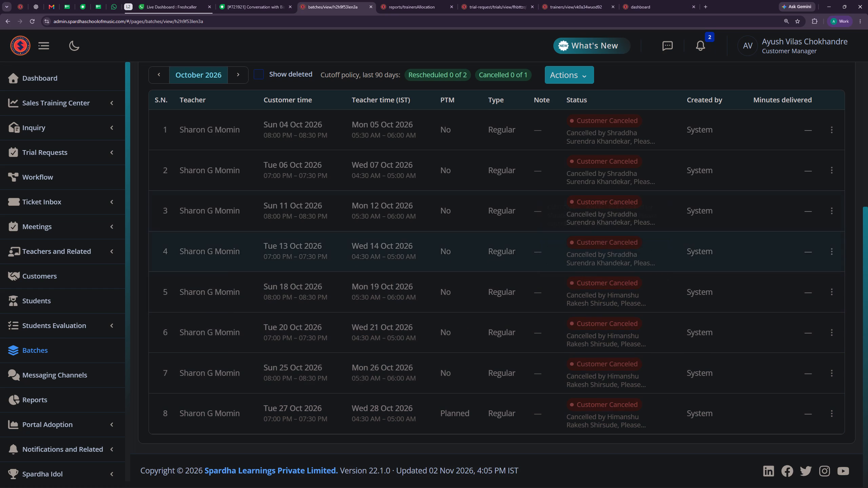
# Return the Electronic Keyboard batch's session list to November 2026.
pyautogui.scroll(2, 297, 206)
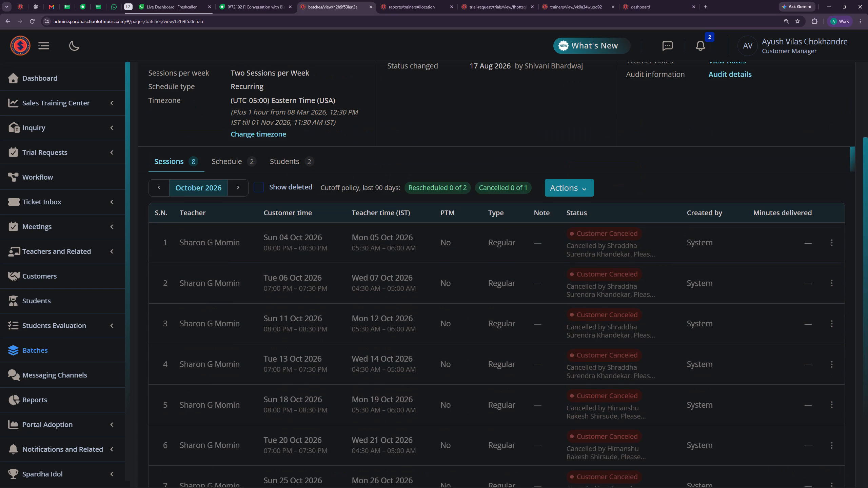
pyautogui.click(240, 183)
pyautogui.scroll(3, 427, 276)
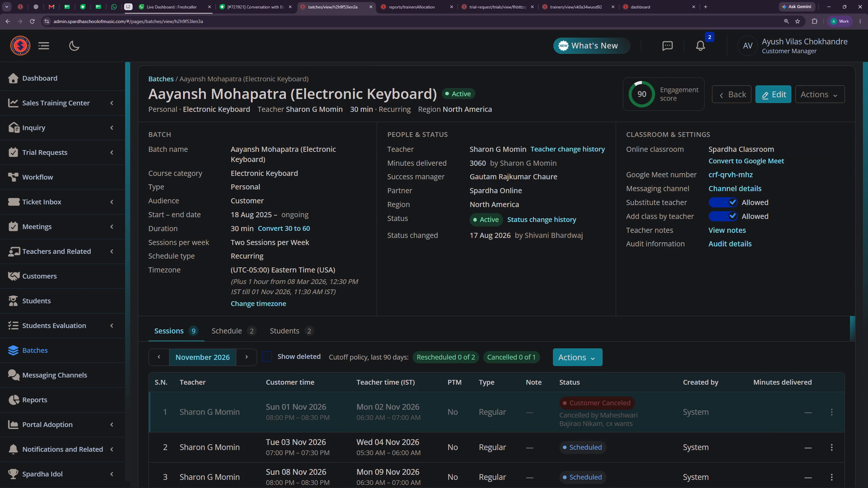
pyautogui.click(255, 0)
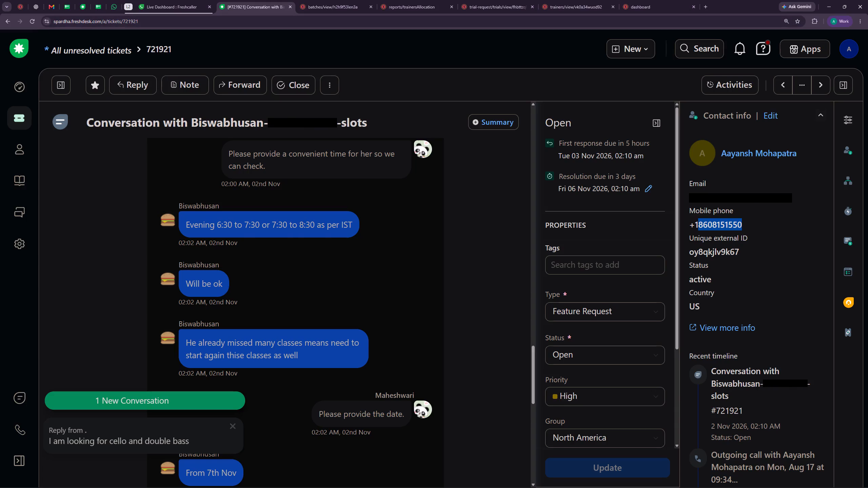
pyautogui.scroll(2, 308, 335)
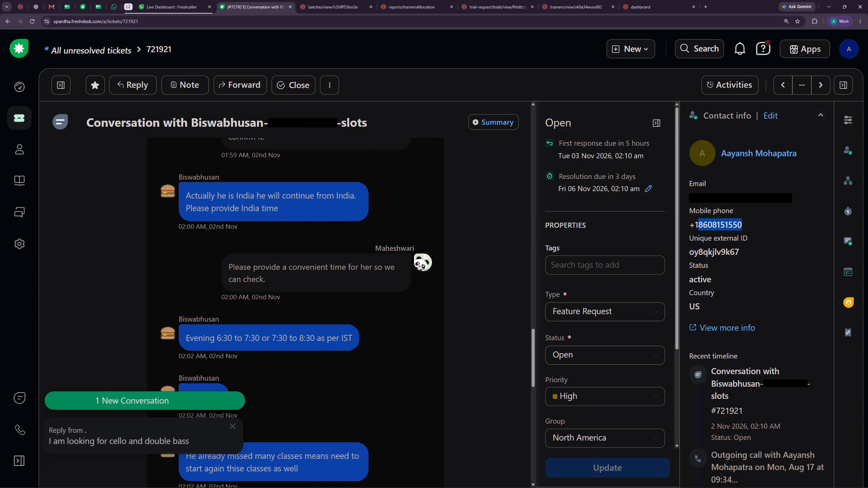
pyautogui.scroll(-1, 327, 331)
pyautogui.click(229, 425)
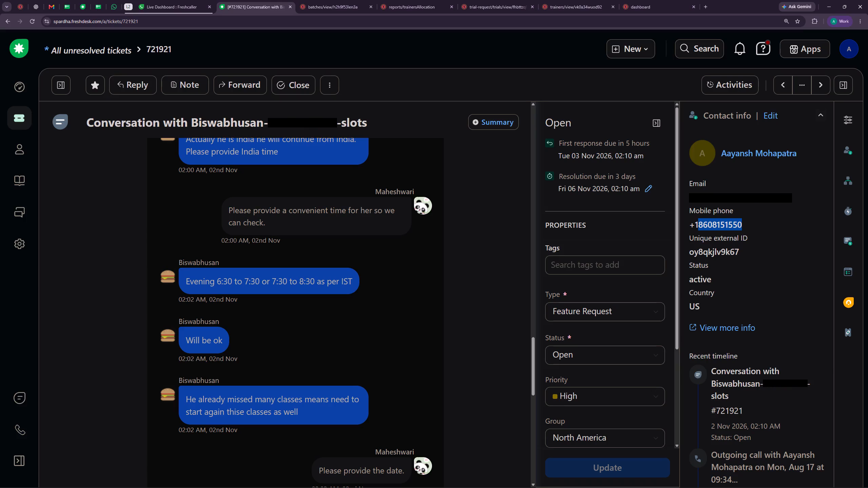
pyautogui.scroll(-1, 324, 308)
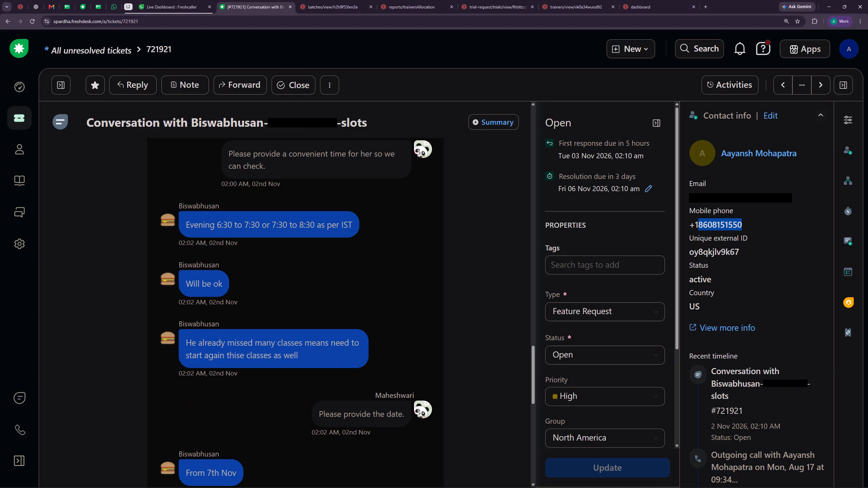
pyautogui.scroll(-2, 338, 303)
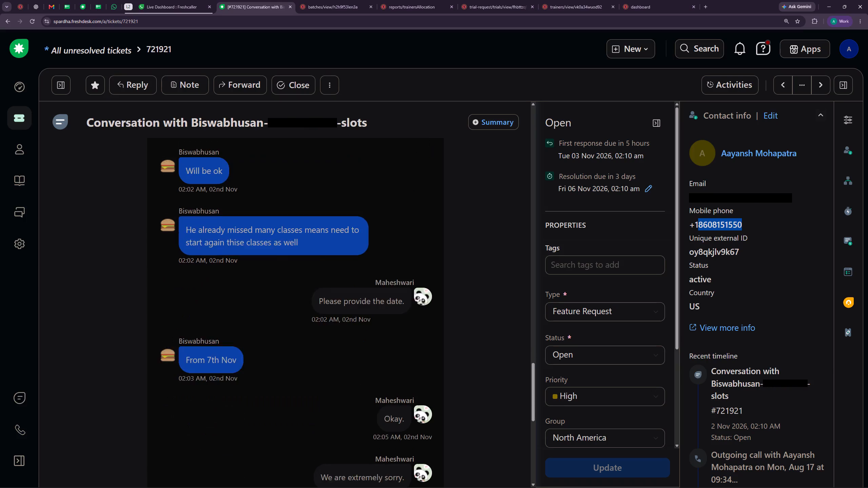
pyautogui.scroll(-1, 338, 303)
pyautogui.scroll(2, 341, 298)
# Compare the Electronic Keyboard batch's weekly schedule with its November 2026 sessions.
pyautogui.click(344, 0)
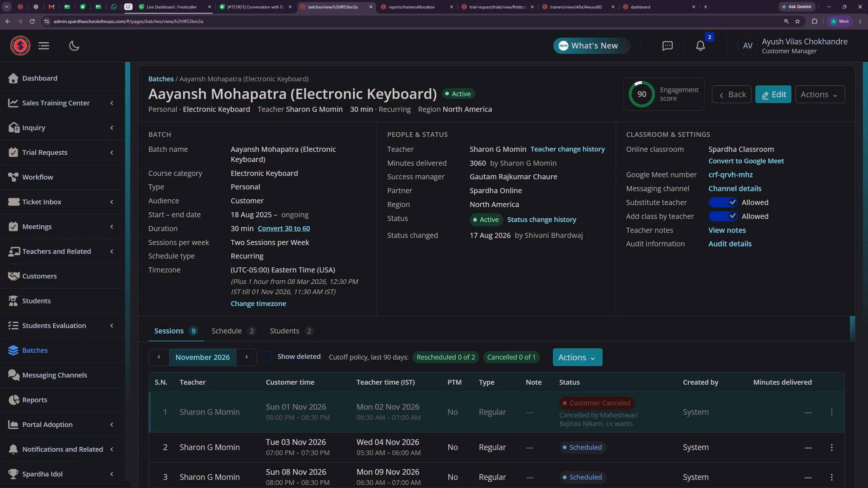
pyautogui.click(233, 327)
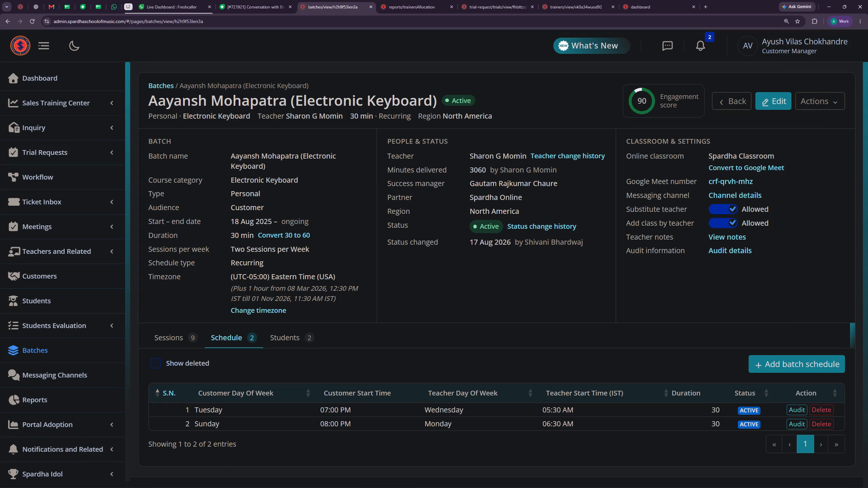
pyautogui.click(182, 339)
pyautogui.scroll(-3, 249, 321)
pyautogui.scroll(2, 249, 321)
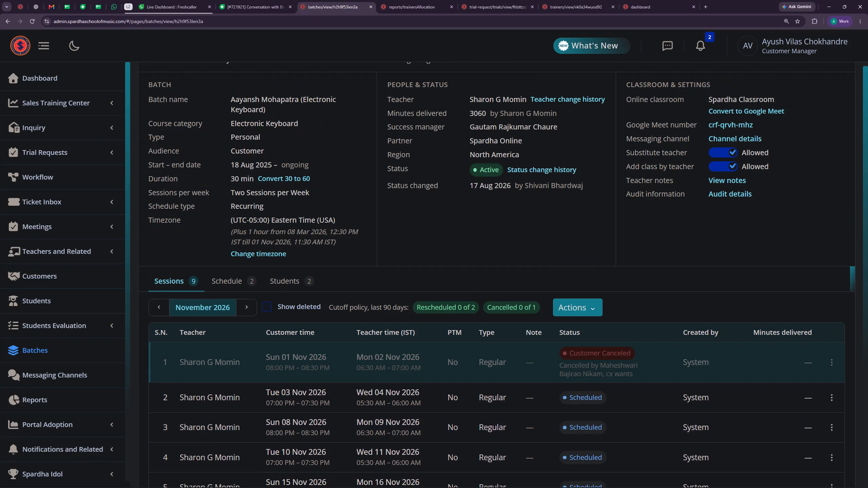
pyautogui.click(229, 279)
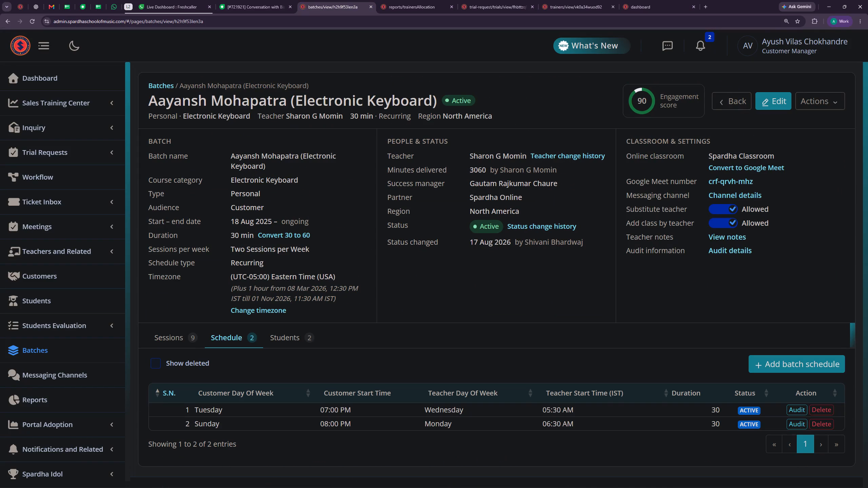
pyautogui.click(179, 334)
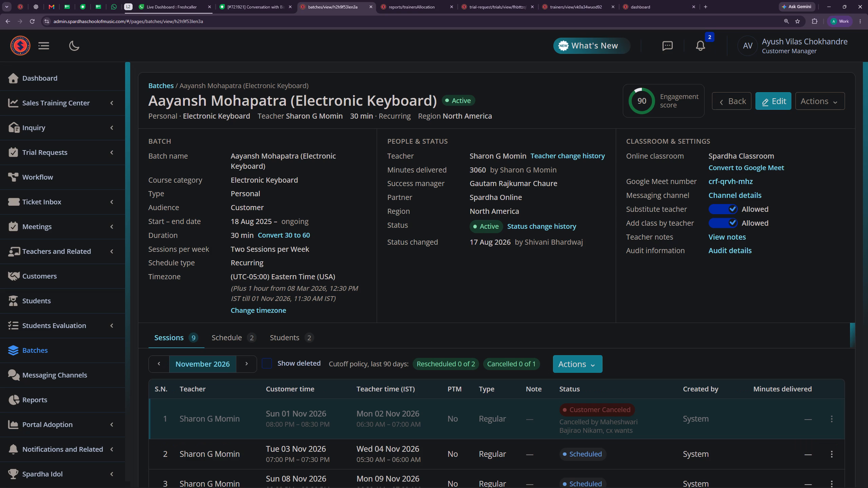
pyautogui.click(361, 319)
pyautogui.click(236, 336)
pyautogui.scroll(-2, 433, 347)
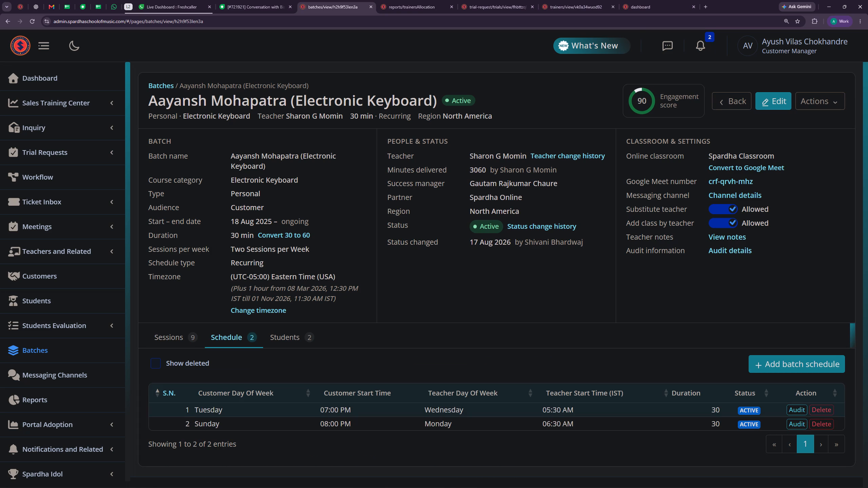
pyautogui.click(178, 332)
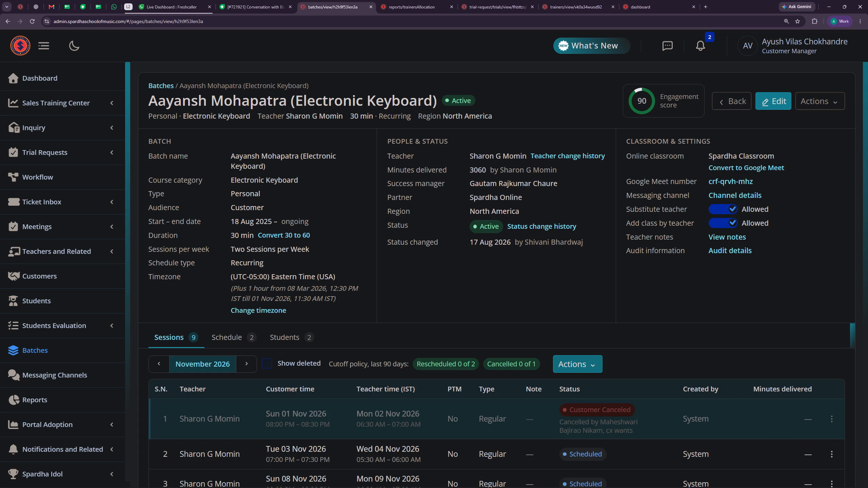
# Check the batch's available session slots from Tue, 03 Nov, 2026.
pyautogui.click(561, 365)
pyautogui.click(540, 416)
pyautogui.moveTo(429, 251); pyautogui.dragTo(416, 252)
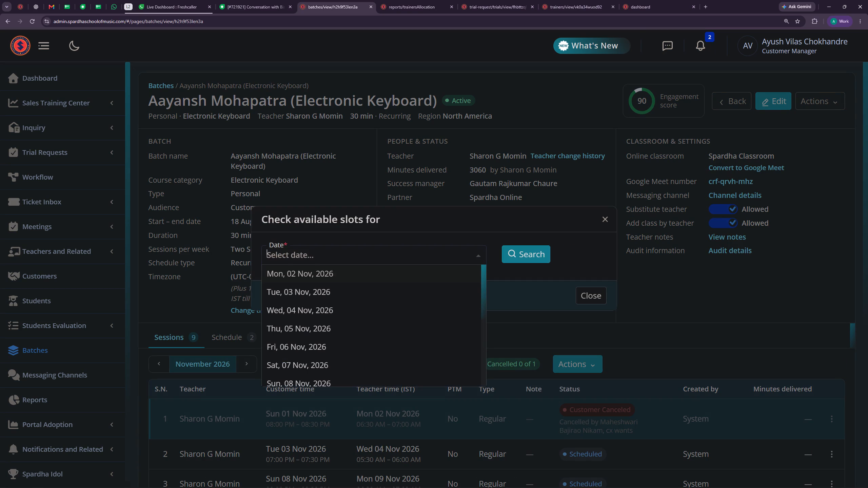
pyautogui.click(310, 292)
pyautogui.click(545, 262)
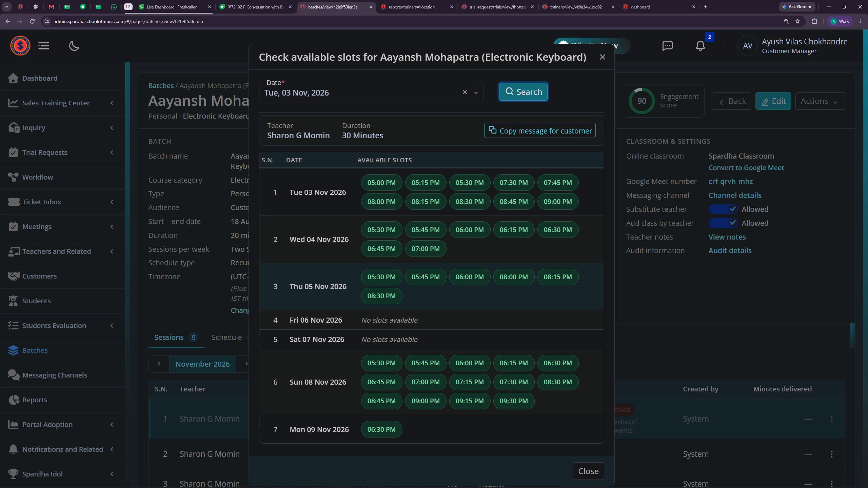
pyautogui.click(606, 59)
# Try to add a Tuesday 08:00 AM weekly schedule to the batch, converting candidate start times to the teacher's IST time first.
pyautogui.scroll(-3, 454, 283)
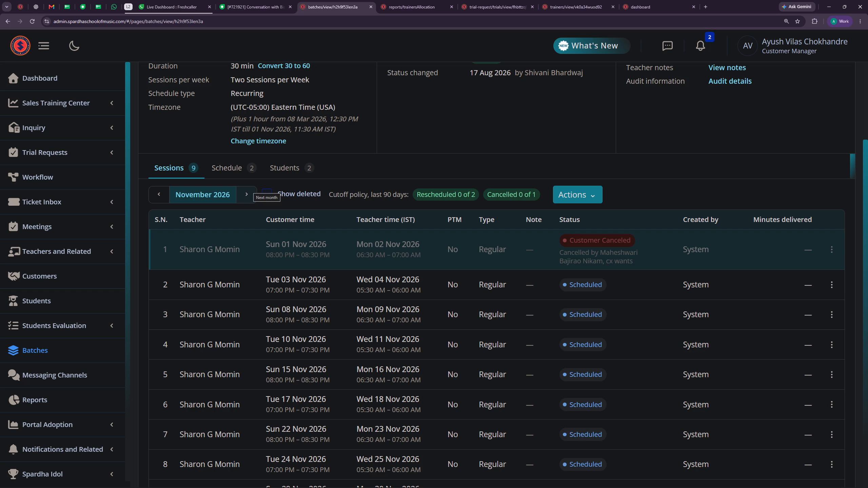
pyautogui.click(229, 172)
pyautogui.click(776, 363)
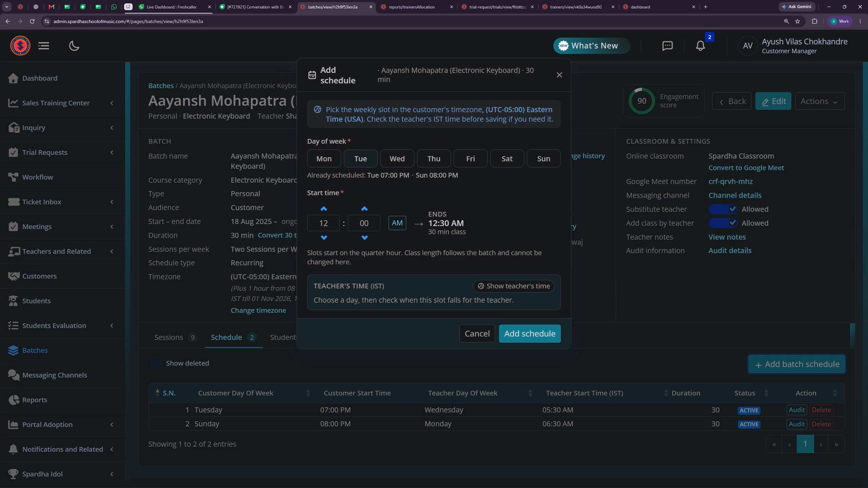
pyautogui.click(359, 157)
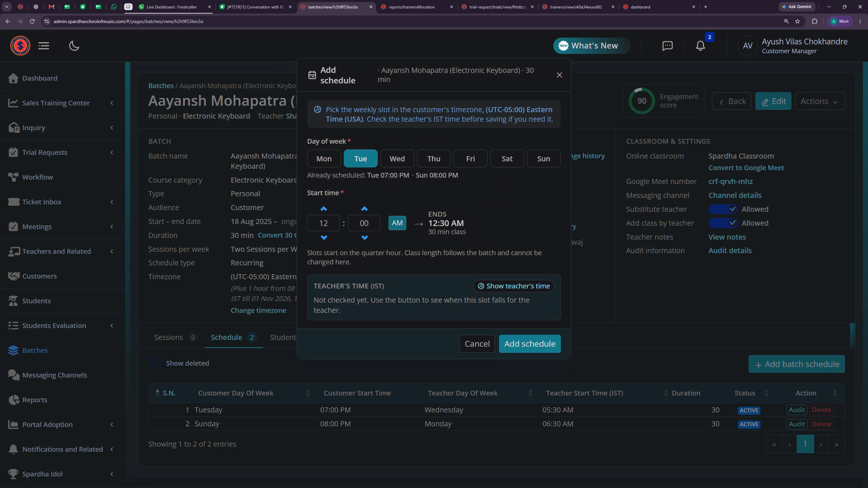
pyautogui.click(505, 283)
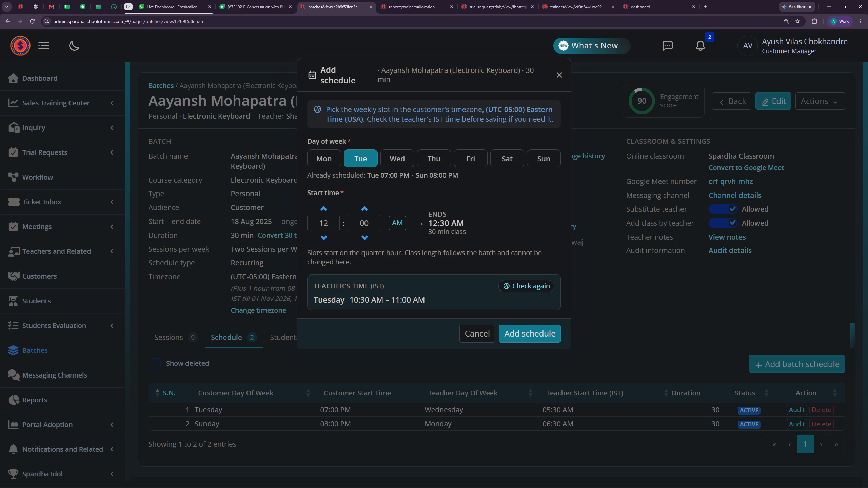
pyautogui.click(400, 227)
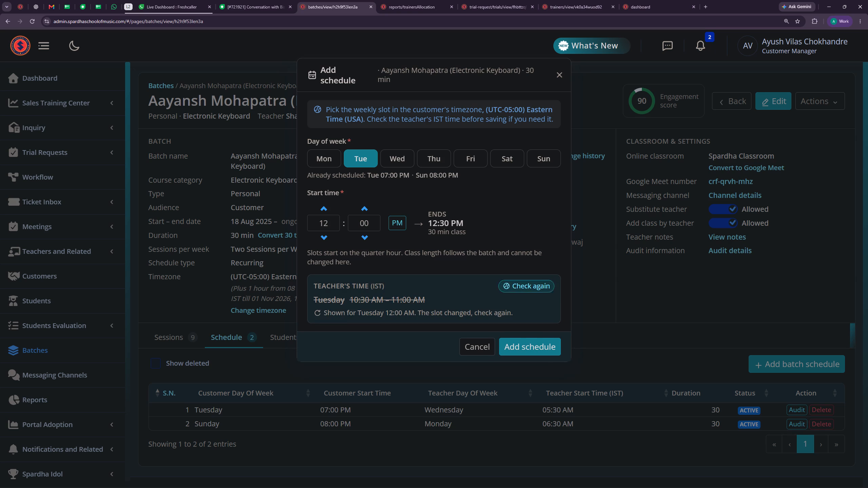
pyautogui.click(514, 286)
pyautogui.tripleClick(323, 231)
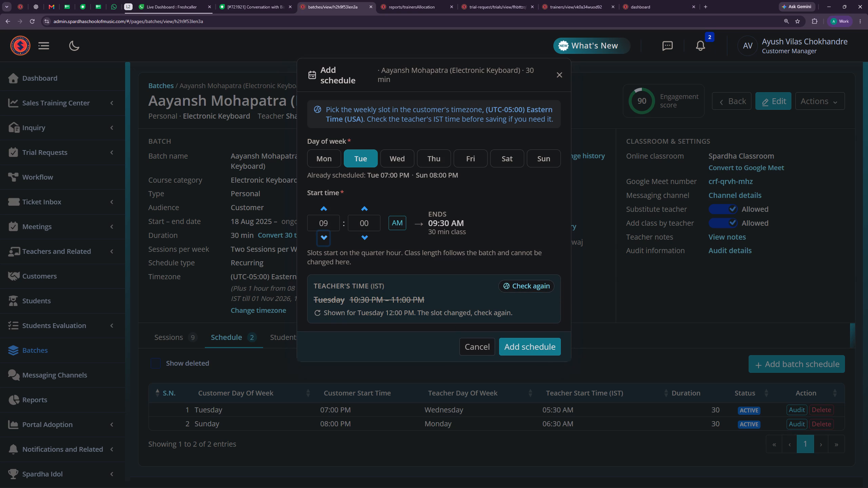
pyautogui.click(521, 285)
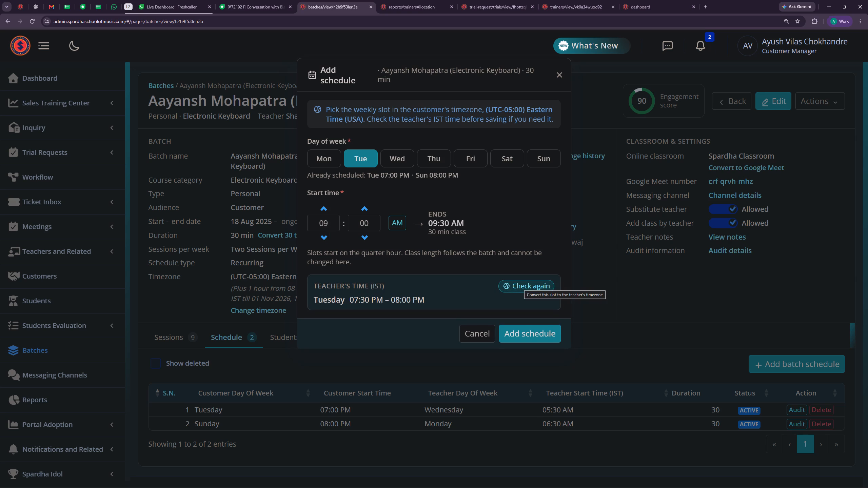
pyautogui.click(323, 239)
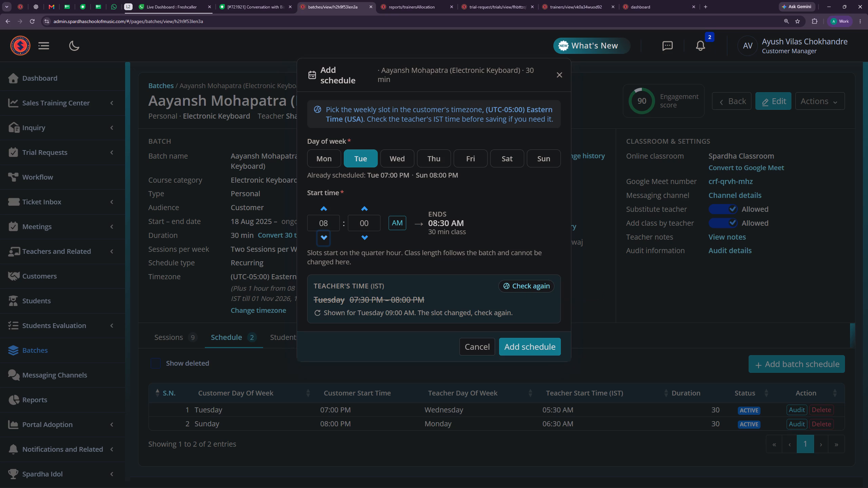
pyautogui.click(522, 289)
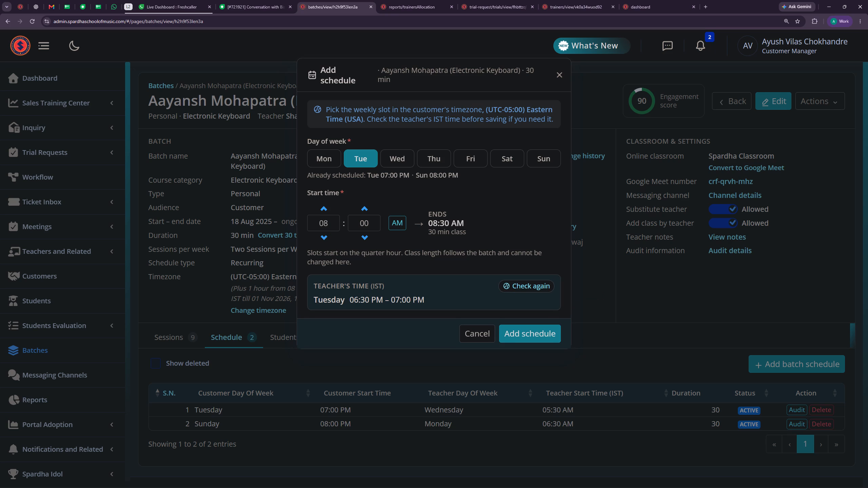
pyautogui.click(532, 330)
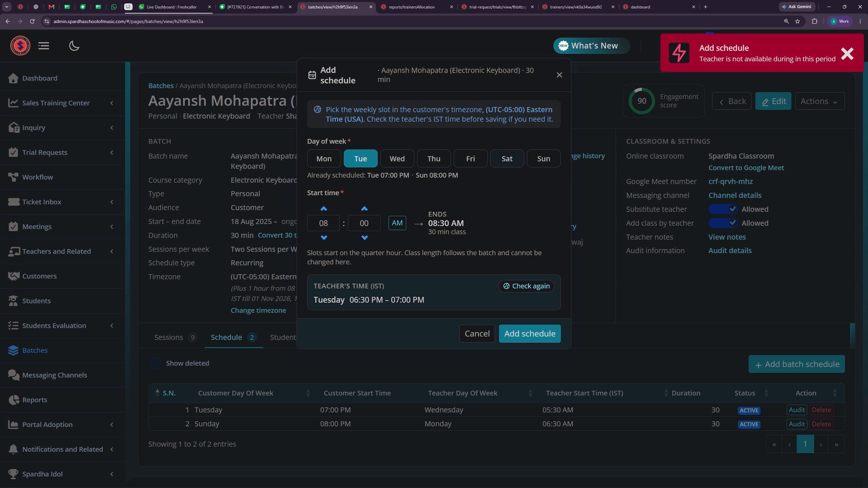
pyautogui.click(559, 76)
# Check the batch's available session slots from Mon, 02 Nov, 2026.
pyautogui.scroll(-4, 237, 258)
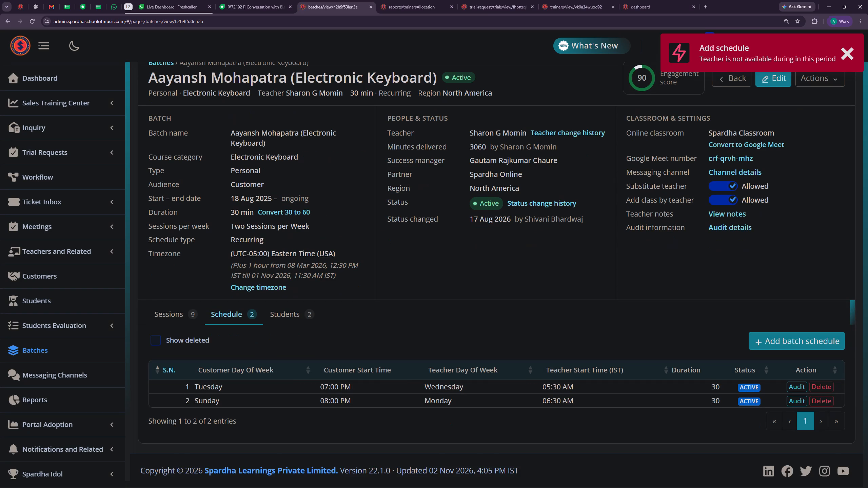
pyautogui.click(167, 313)
pyautogui.moveTo(595, 343); pyautogui.dragTo(589, 344)
pyautogui.click(533, 394)
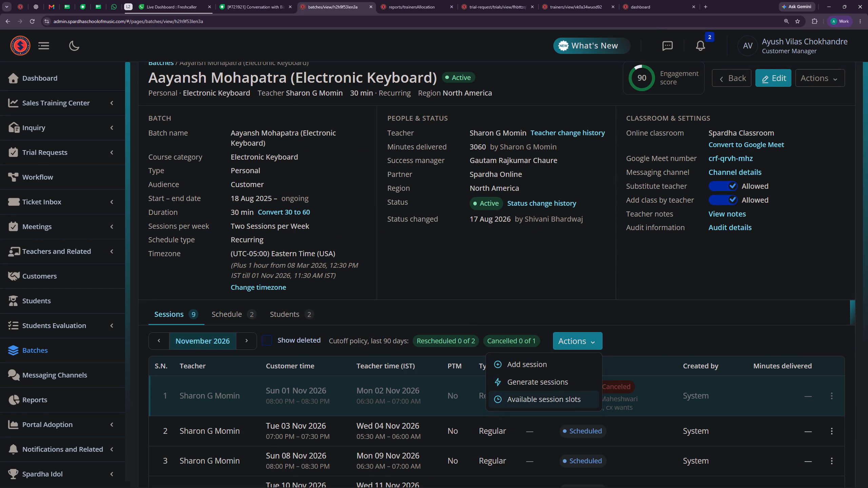
pyautogui.click(416, 257)
pyautogui.click(315, 274)
pyautogui.click(515, 252)
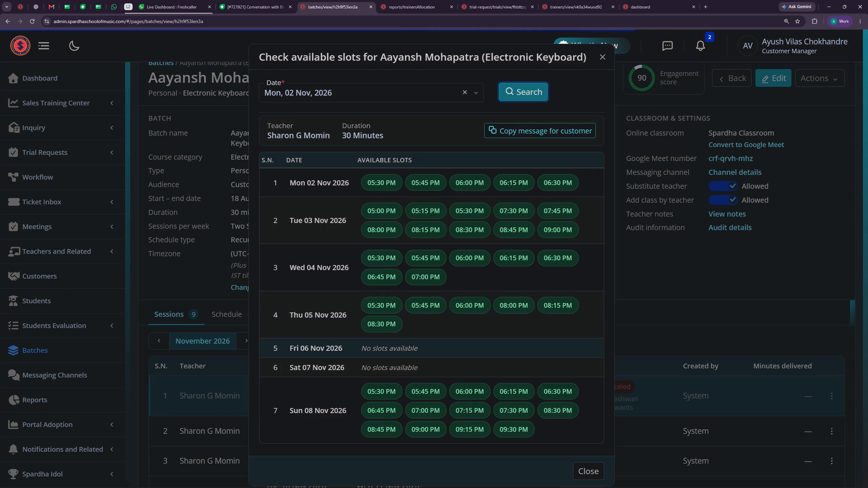
pyautogui.click(602, 50)
pyautogui.click(255, 0)
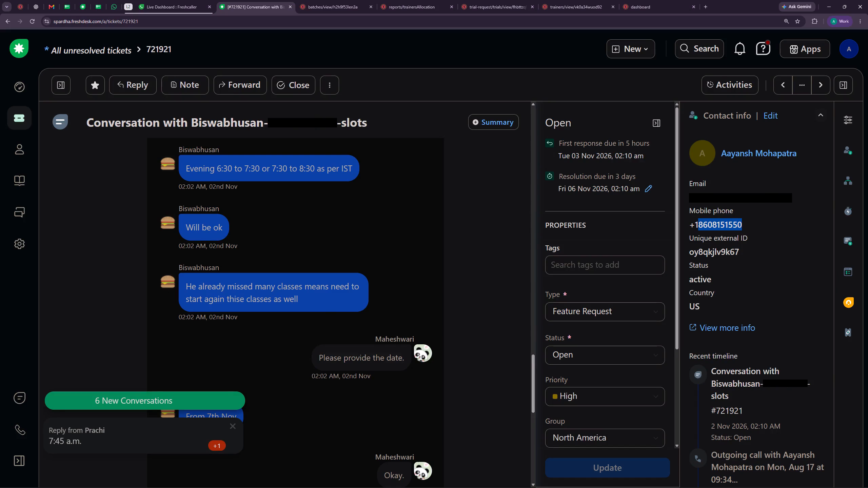
pyautogui.scroll(-1, 384, 292)
pyautogui.scroll(3, 383, 294)
pyautogui.click(337, 10)
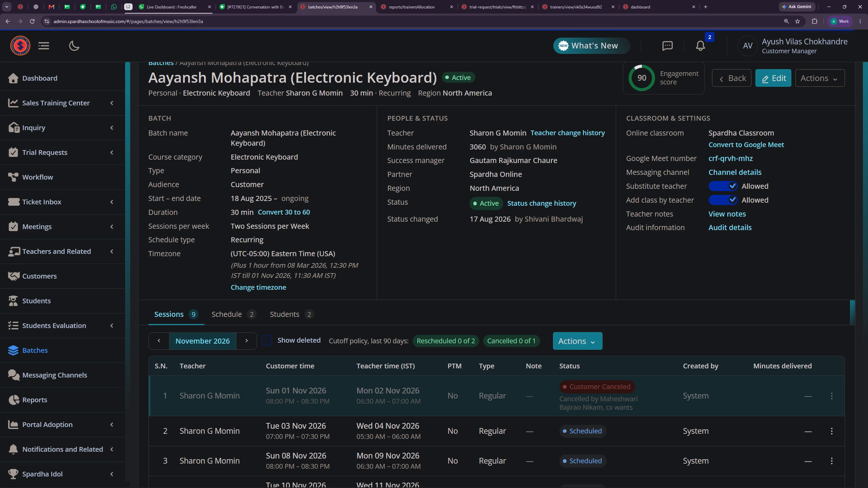
pyautogui.click(268, 15)
pyautogui.click(251, 2)
pyautogui.scroll(14, 481, 296)
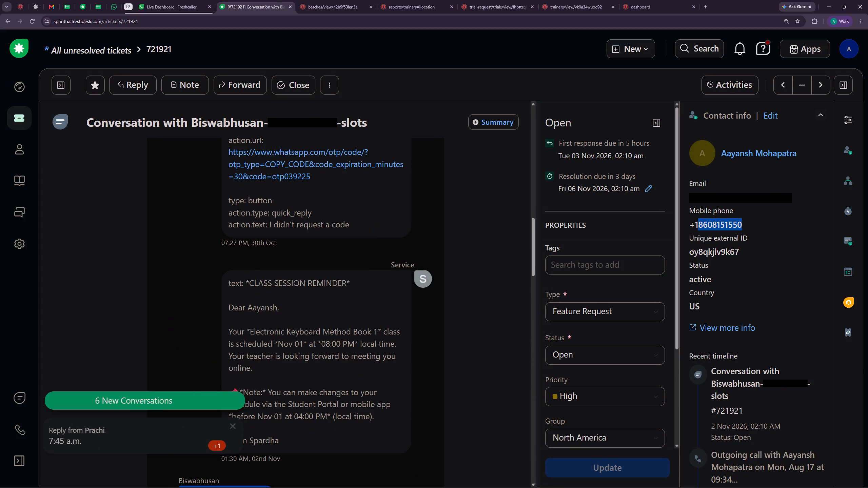
pyautogui.scroll(12, 468, 284)
pyautogui.scroll(5, 450, 253)
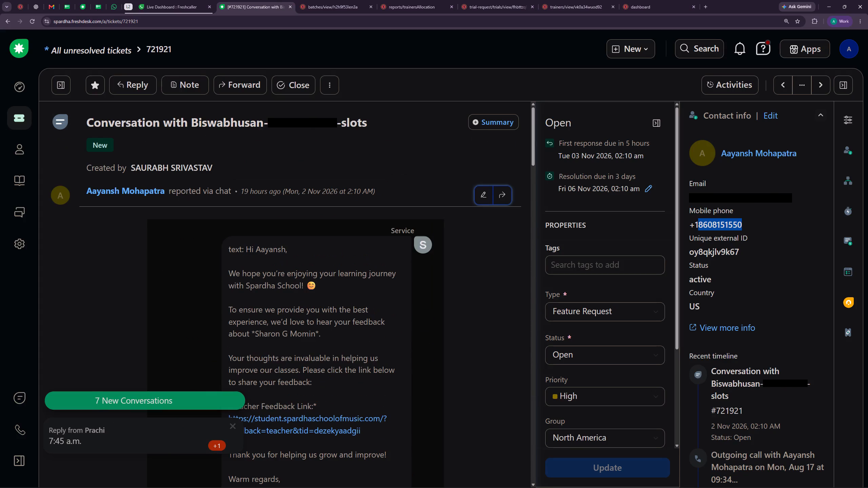
pyautogui.scroll(-20, 475, 262)
pyautogui.scroll(-4, 475, 262)
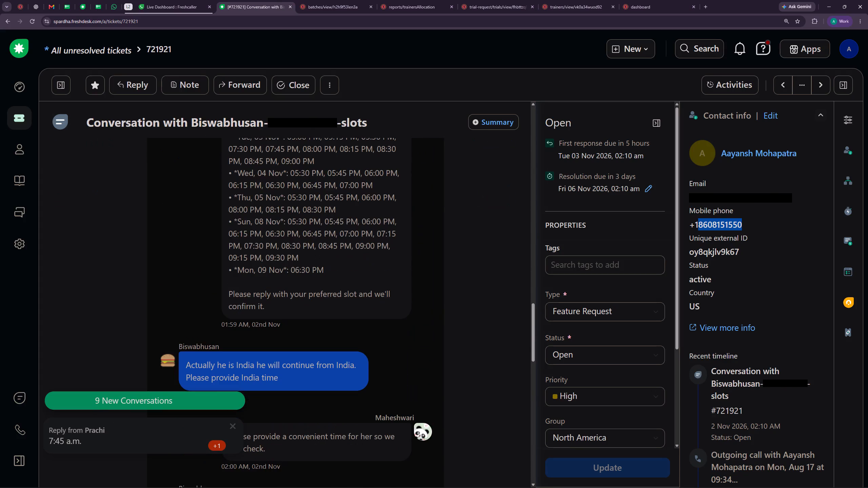
pyautogui.scroll(-3, 481, 262)
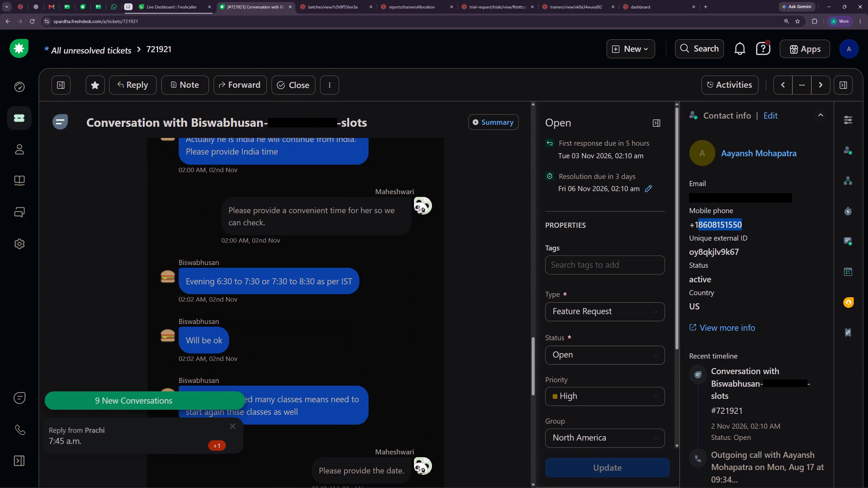
# Re-read ticket #721921's chat for the slots already offered, the requested IST evening times and the requested start date.
pyautogui.scroll(1, 481, 262)
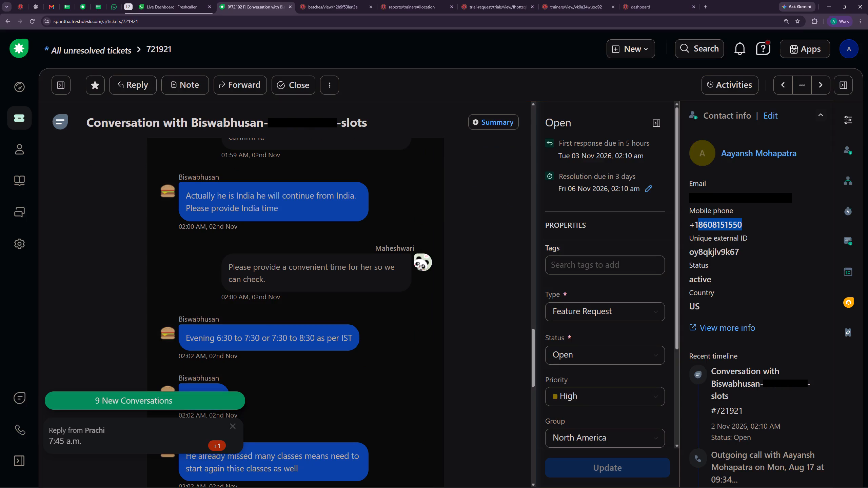
pyautogui.scroll(6, 478, 262)
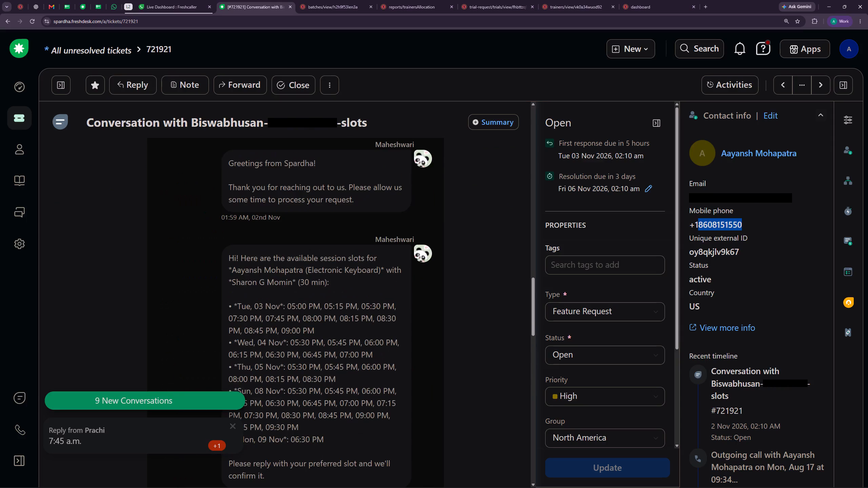
pyautogui.scroll(5, 478, 262)
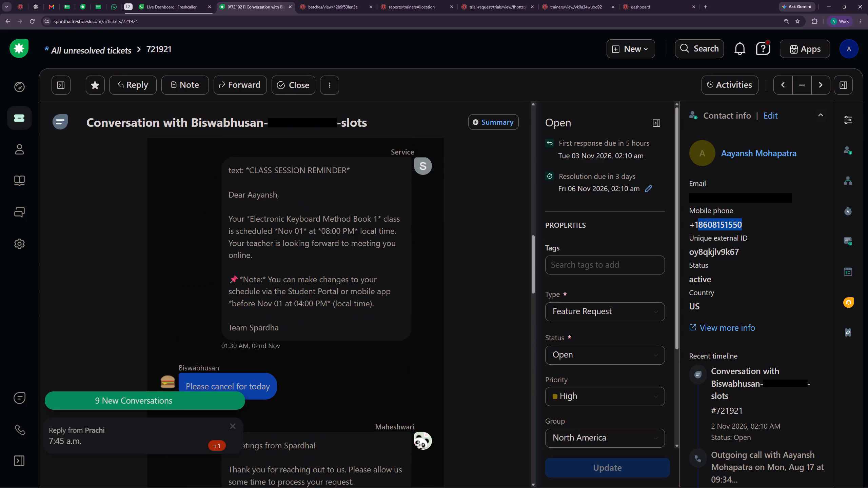
pyautogui.scroll(-10, 466, 251)
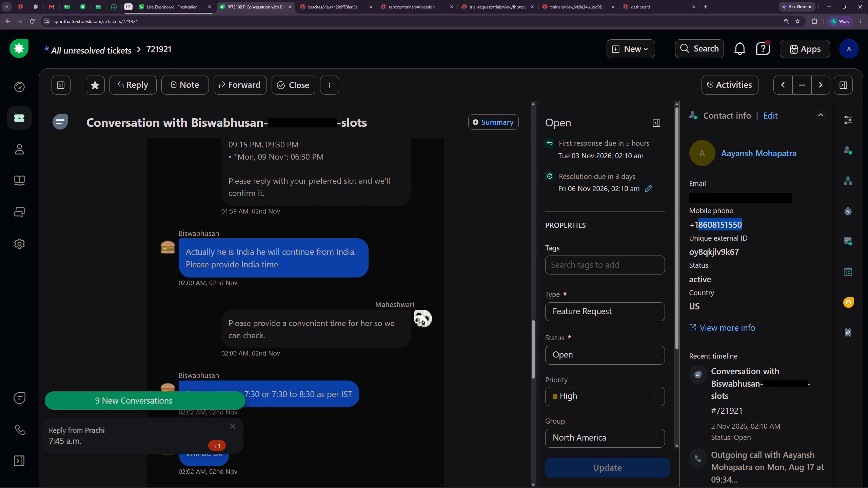
pyautogui.scroll(-2, 409, 297)
pyautogui.click(234, 422)
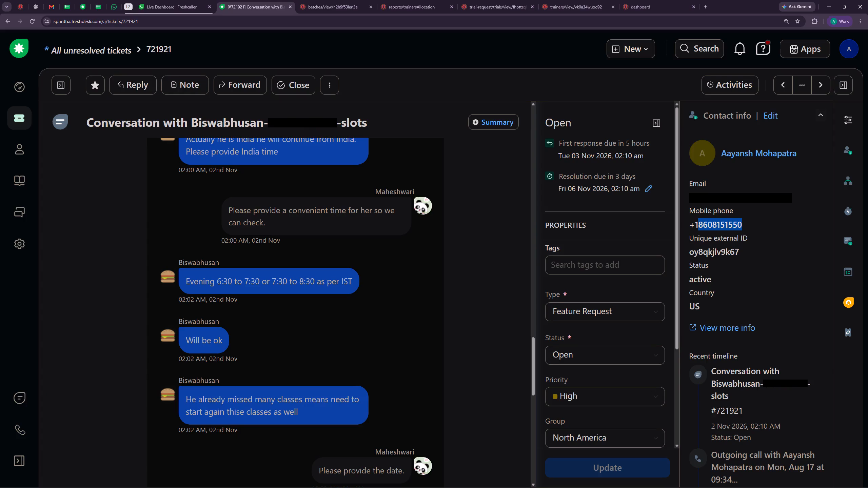
pyautogui.scroll(-1, 376, 312)
pyautogui.scroll(-3, 406, 319)
pyautogui.hotkey('ctrl', 'c')
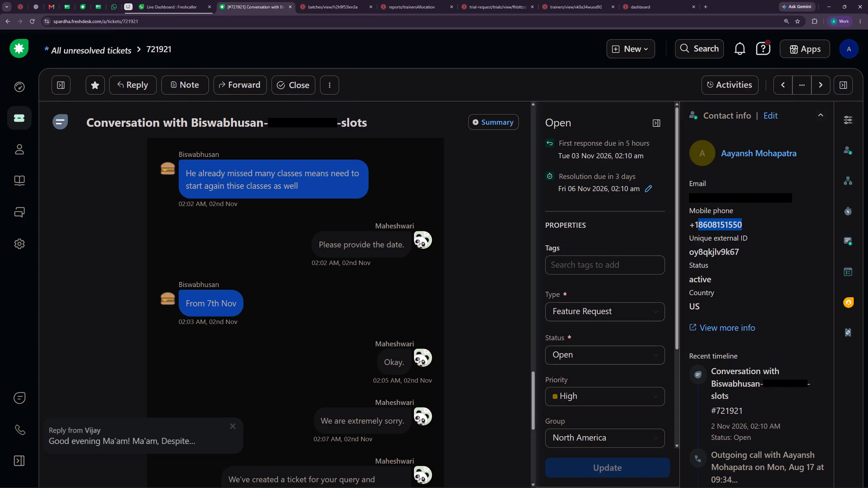
pyautogui.click(343, 0)
pyautogui.click(264, 0)
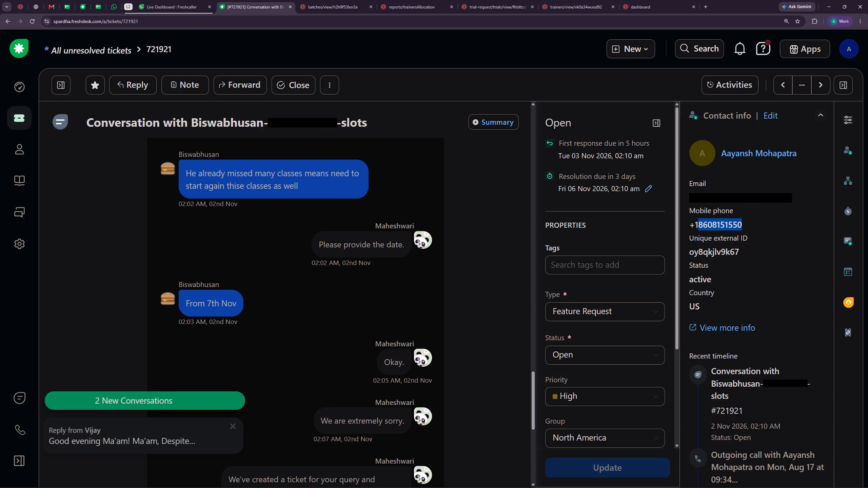
# Start a child ticket under ticket #721921 and set its group to TSM Desk.
pyautogui.scroll(-10, 722, 338)
pyautogui.scroll(2, 435, 324)
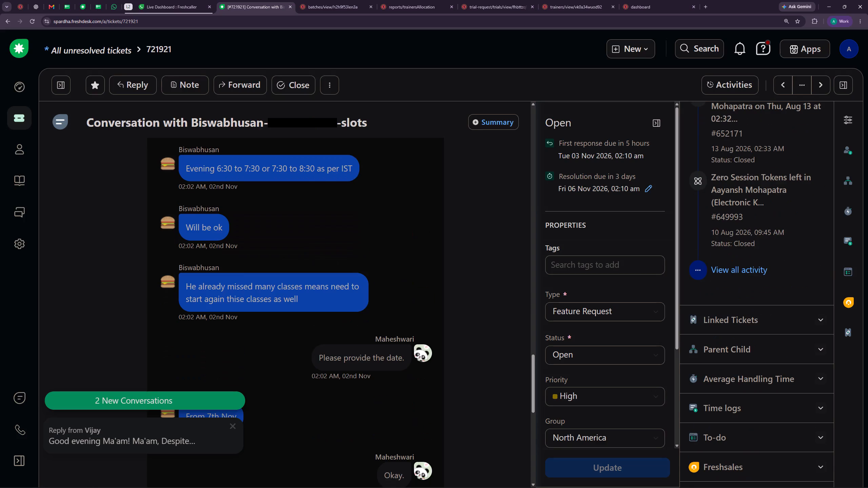
pyautogui.scroll(1, 435, 324)
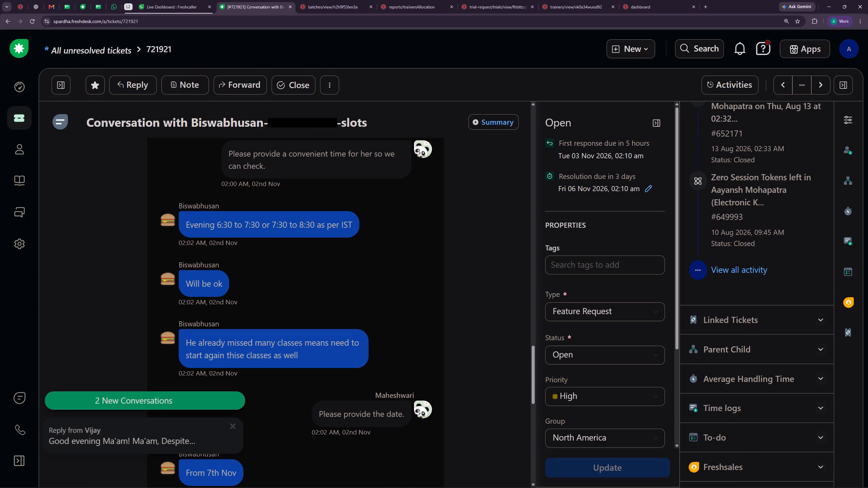
pyautogui.click(747, 354)
pyautogui.click(732, 378)
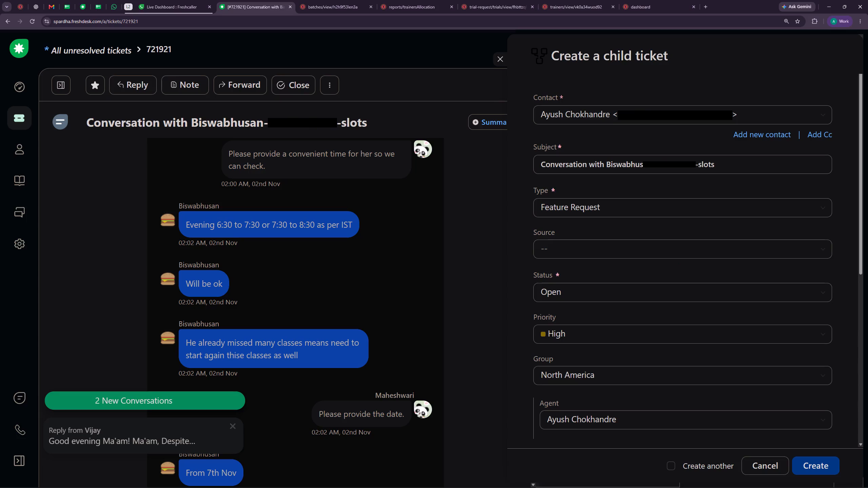
pyautogui.click(603, 383)
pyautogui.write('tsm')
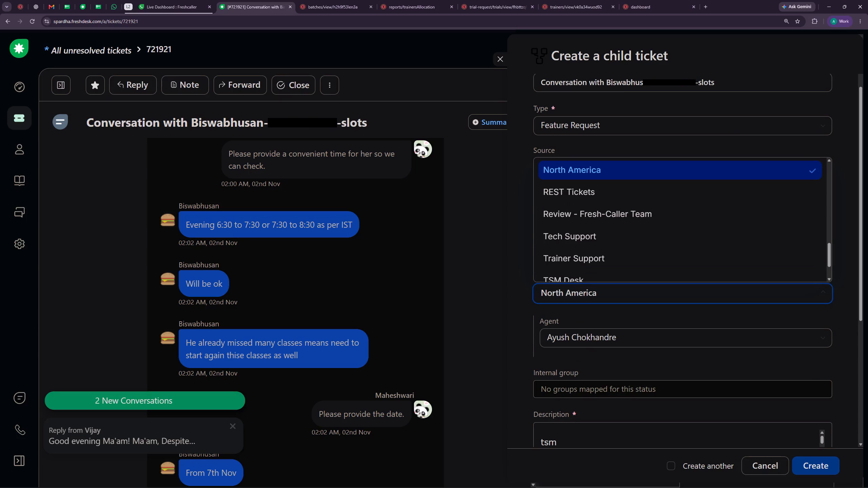
pyautogui.click(587, 283)
pyautogui.click(608, 296)
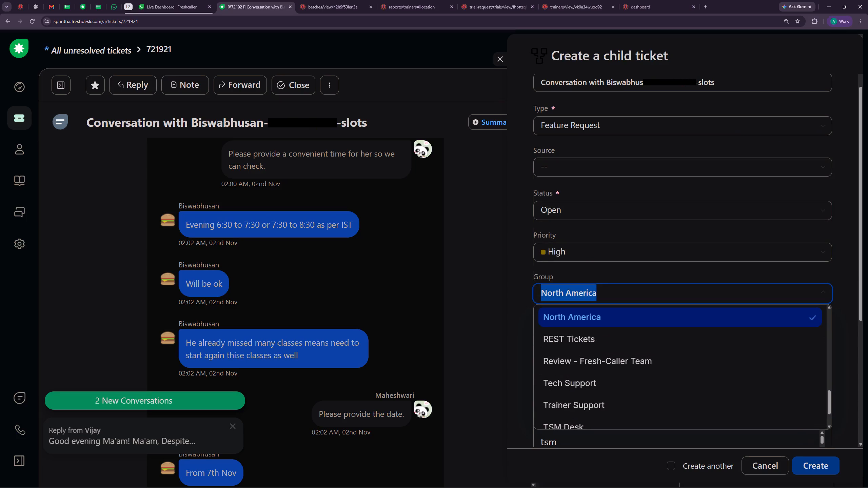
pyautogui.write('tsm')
pyautogui.click(617, 318)
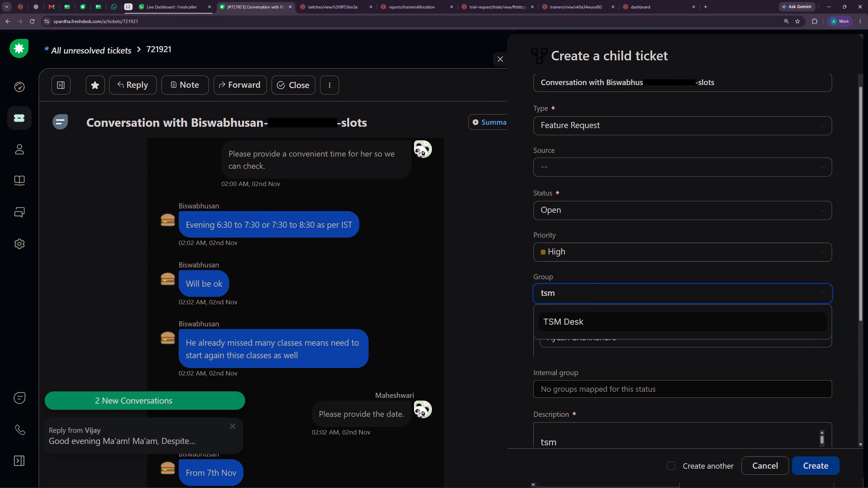
# Clear the stray text and the prefilled chat transcript from the child ticket's description.
pyautogui.scroll(-2, 614, 347)
pyautogui.moveTo(574, 327); pyautogui.dragTo(517, 327)
pyautogui.press('BackSpace')
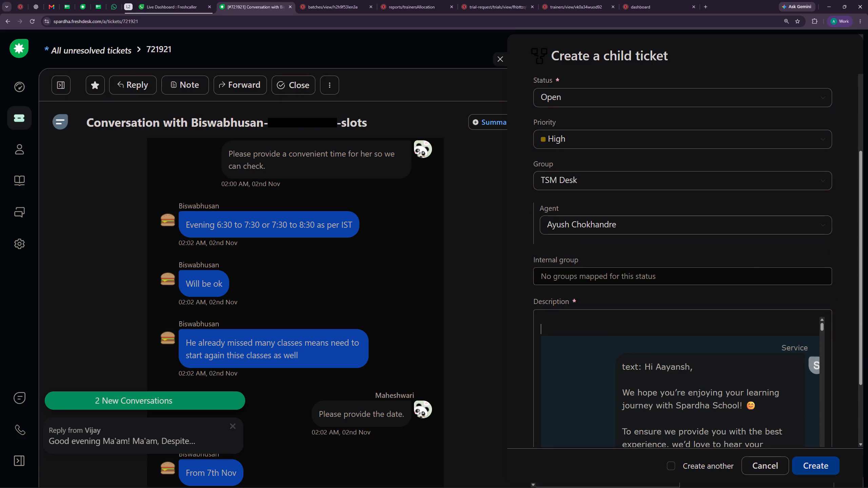
pyautogui.click(619, 362)
pyautogui.hotkey('ctrl', 'a')
pyautogui.hotkey('ctrl', 'BackSpace')
pyautogui.hotkey('ctrl', 'a')
pyautogui.hotkey('ctrl', 'BackSpace')
pyautogui.hotkey('ctrl', 'a')
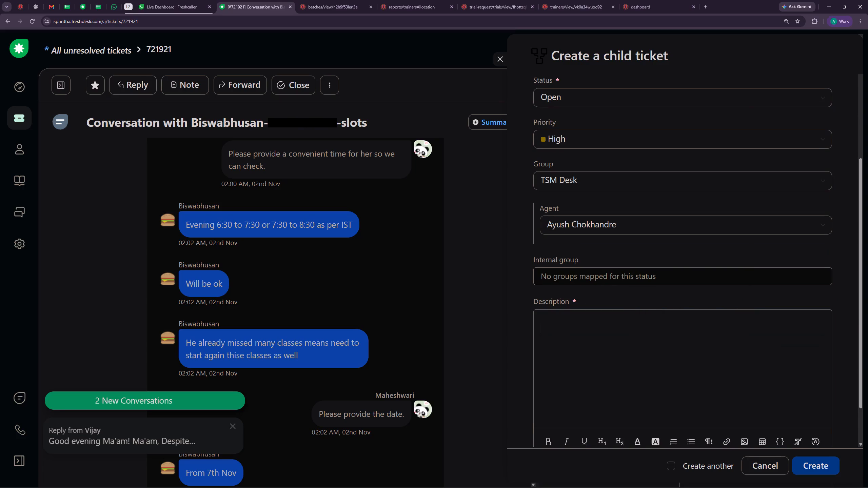
# Lay out the child ticket's description with a "Batch -" line followed by a "Concern -" line.
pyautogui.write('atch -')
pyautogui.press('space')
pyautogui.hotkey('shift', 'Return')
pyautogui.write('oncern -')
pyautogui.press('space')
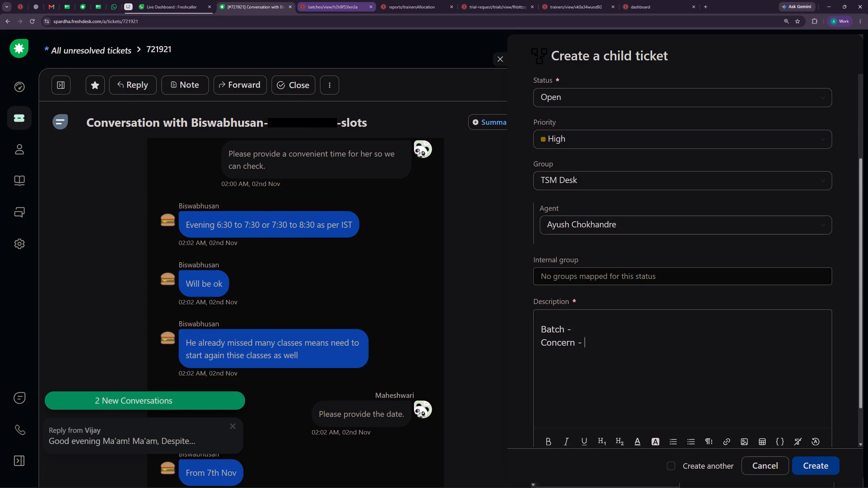
# Begin the concern text in the child ticket's description with "Cx is in".
pyautogui.click(339, 0)
pyautogui.click(272, 0)
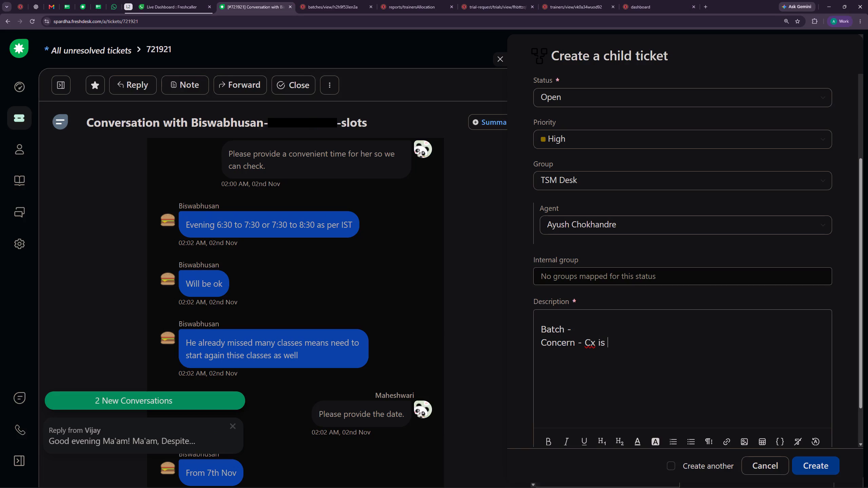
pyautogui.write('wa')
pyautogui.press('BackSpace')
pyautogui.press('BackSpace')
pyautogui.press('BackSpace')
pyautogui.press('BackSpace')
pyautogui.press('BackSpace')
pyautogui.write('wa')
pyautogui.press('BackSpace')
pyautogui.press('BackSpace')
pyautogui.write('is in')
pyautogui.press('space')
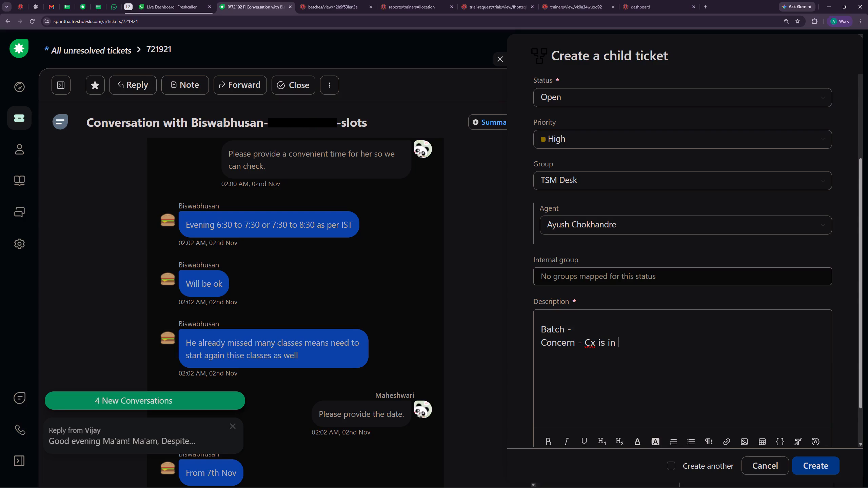